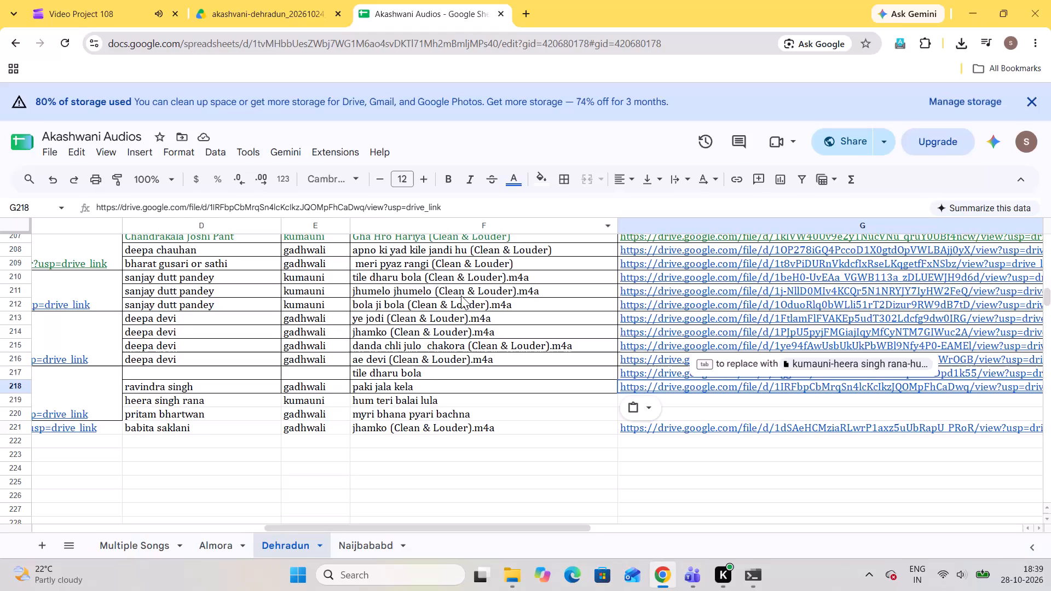
Move the copied Drive link from the "paki jala kela" row to the "hum teri balai lula" row, cell G219, clearing G218.
click(666, 404)
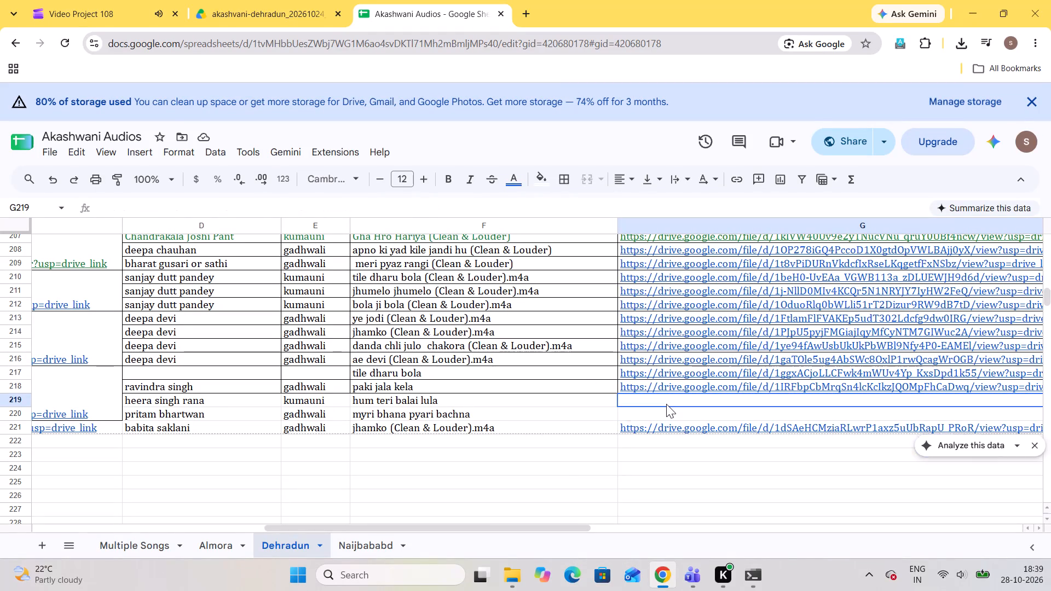
key(ctrl+v)
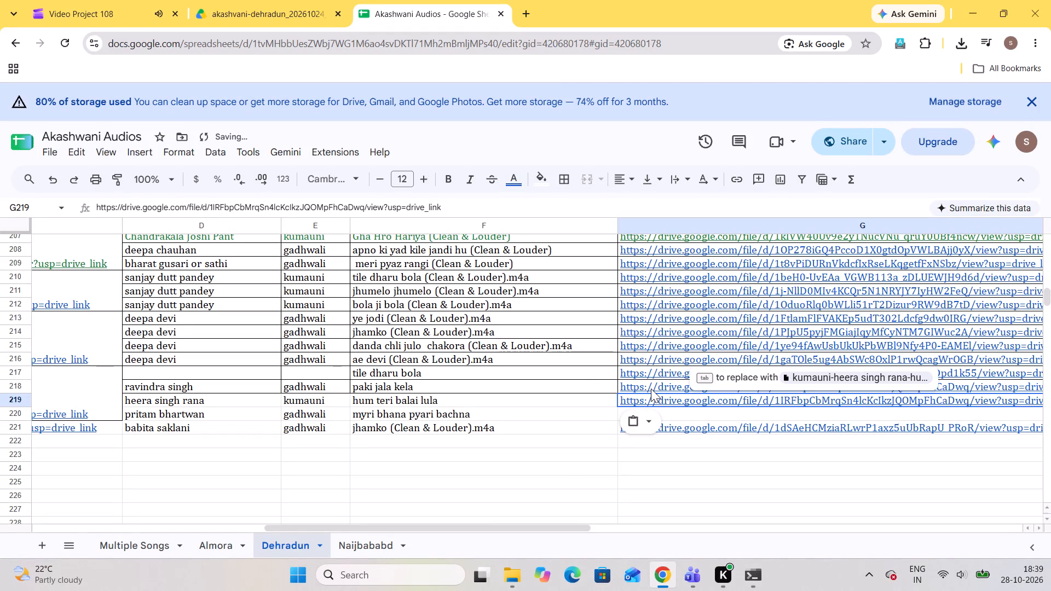
click(651, 389)
key(Delete)
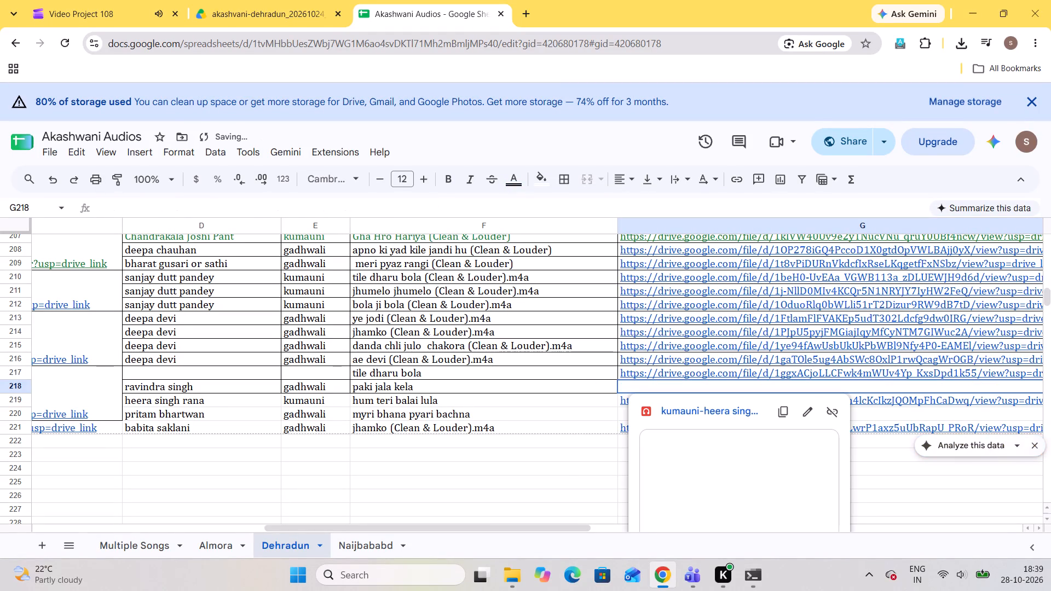
Copy the Drive share link of the "paki jala kela" audio file and paste it into cell G218 of the Dehradun sheet.
click(296, 0)
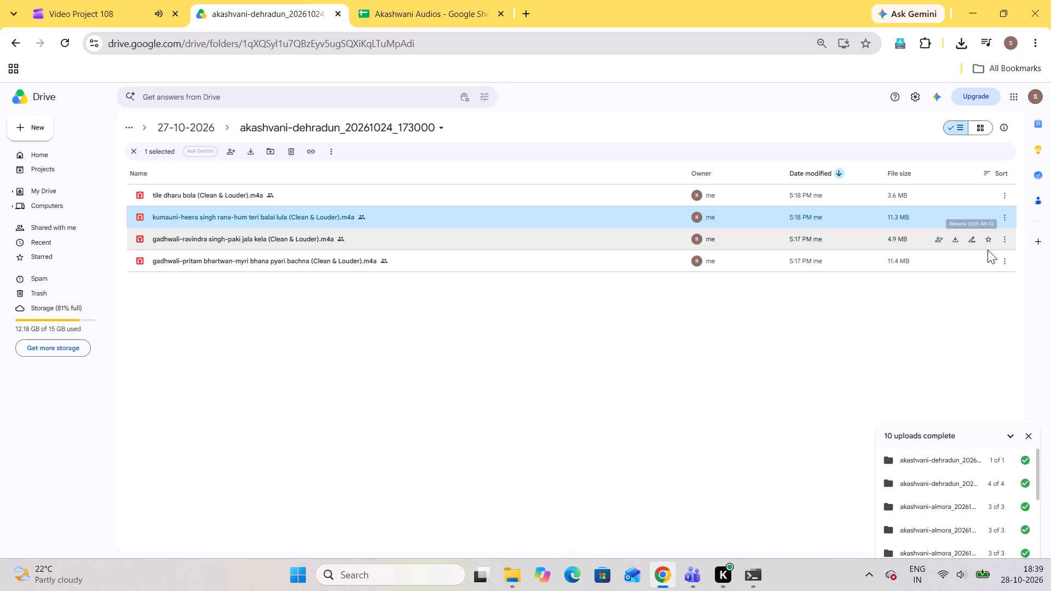
click(1006, 240)
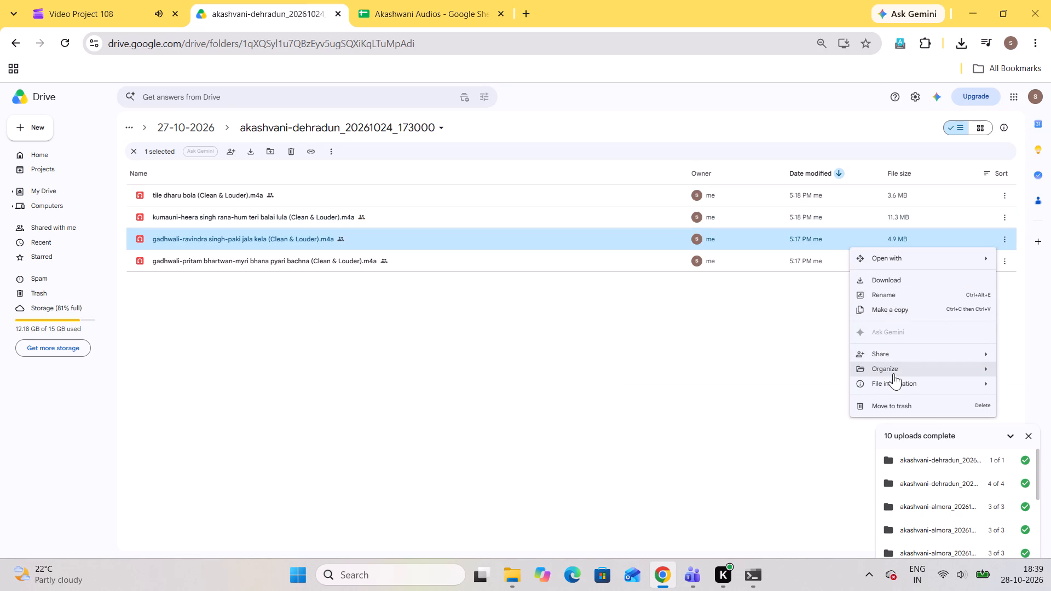
click(807, 377)
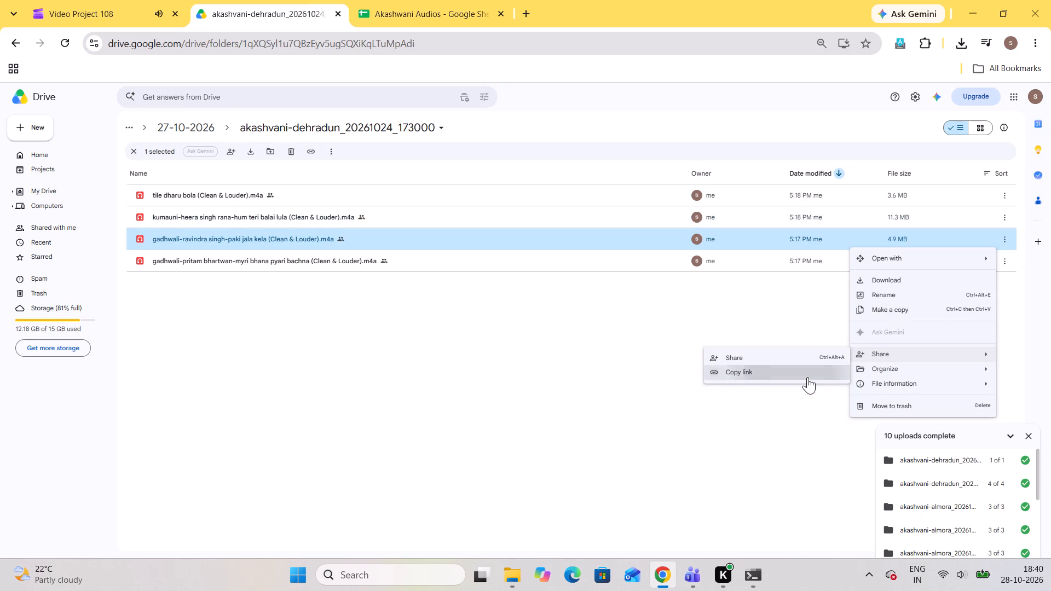
click(430, 12)
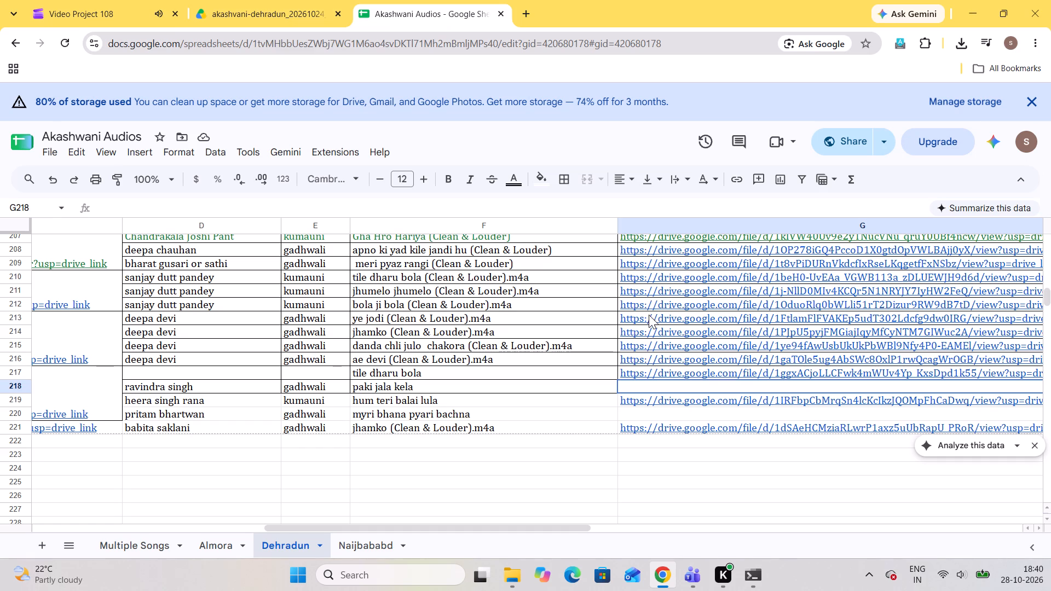
key(ctrl+v)
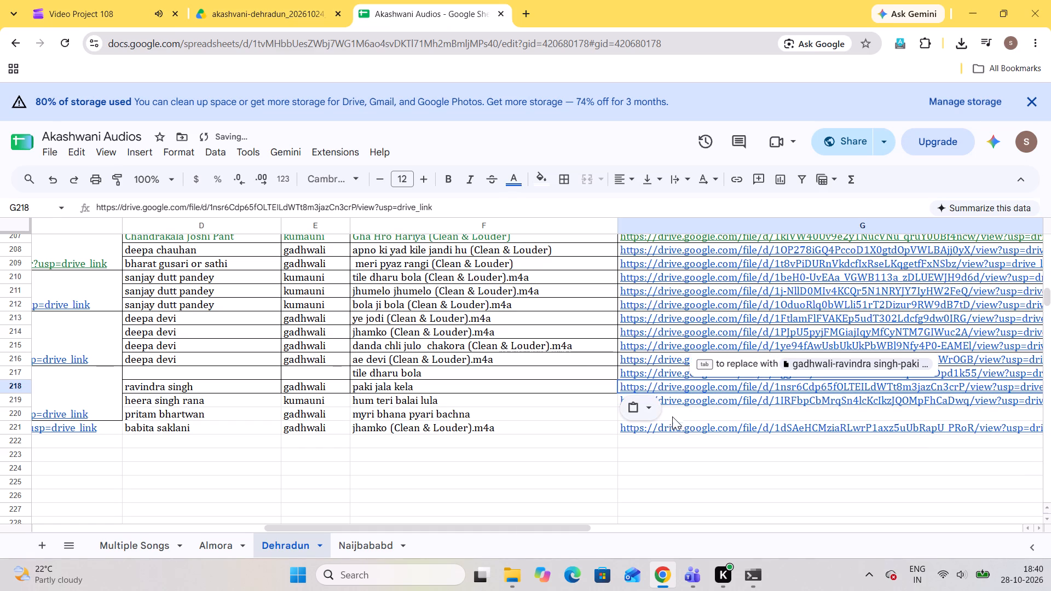
Copy the Drive share link of the "myri bhana pyari bachna" audio file and paste it into cell G220.
click(677, 412)
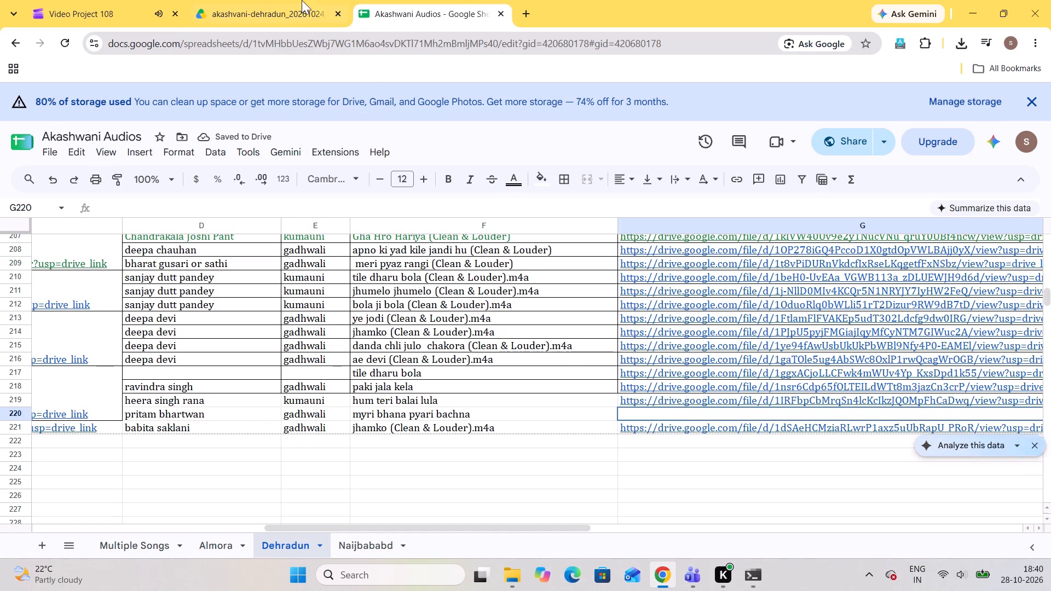
click(287, 0)
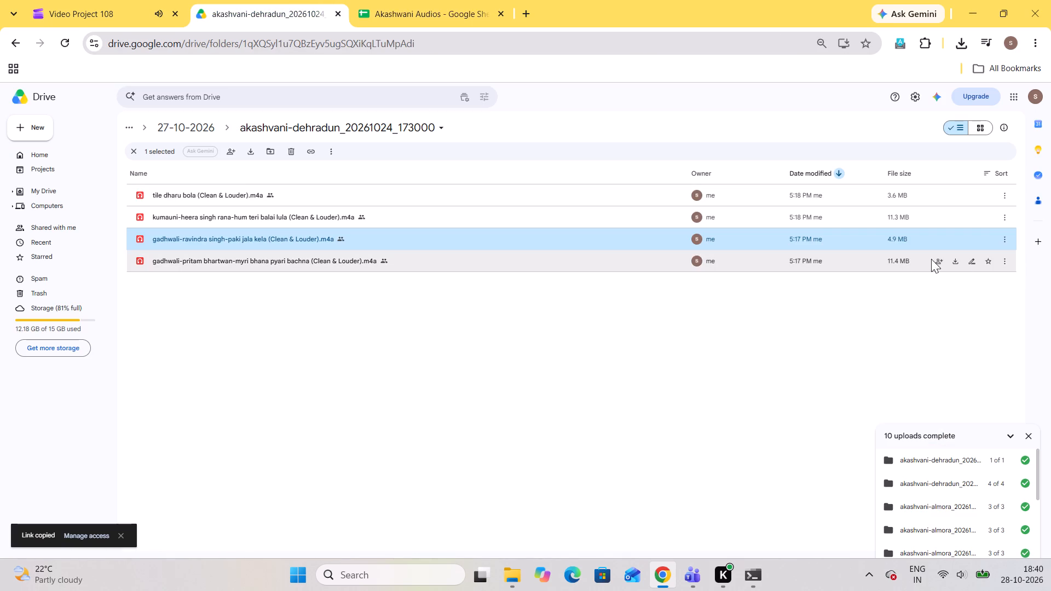
click(1004, 263)
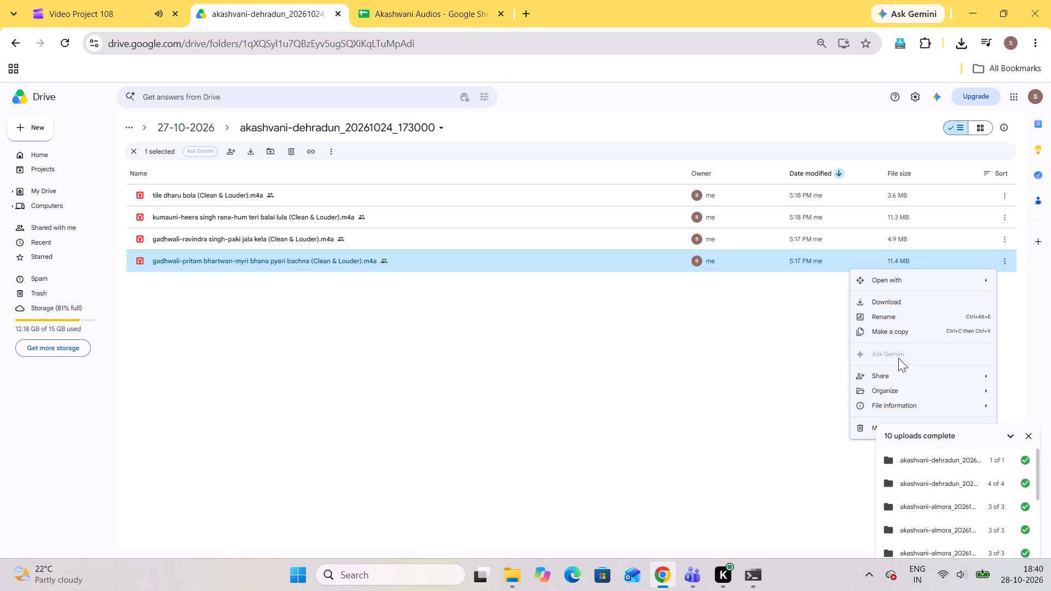
click(799, 392)
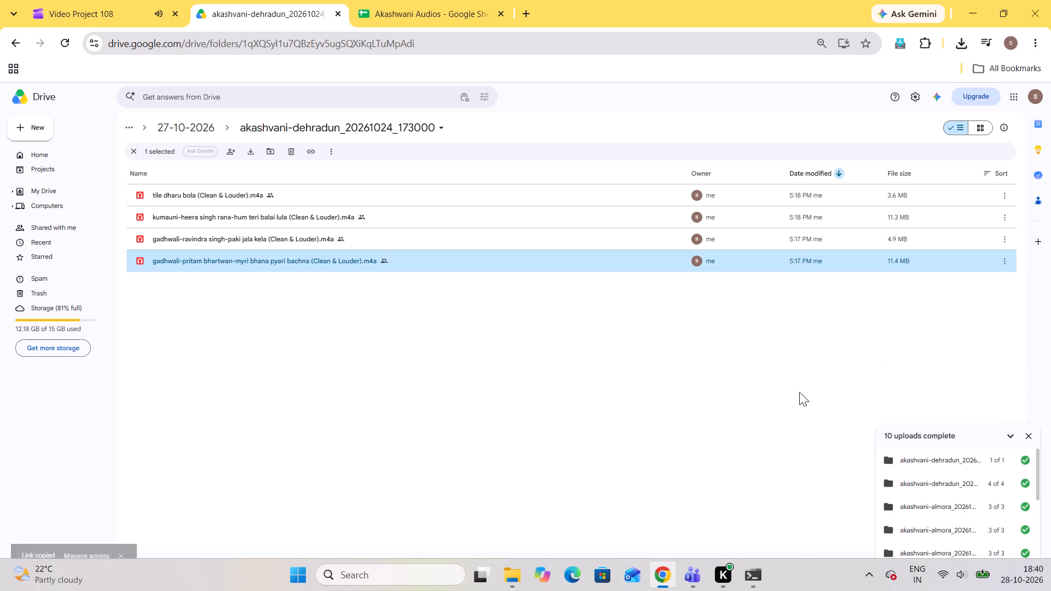
click(402, 10)
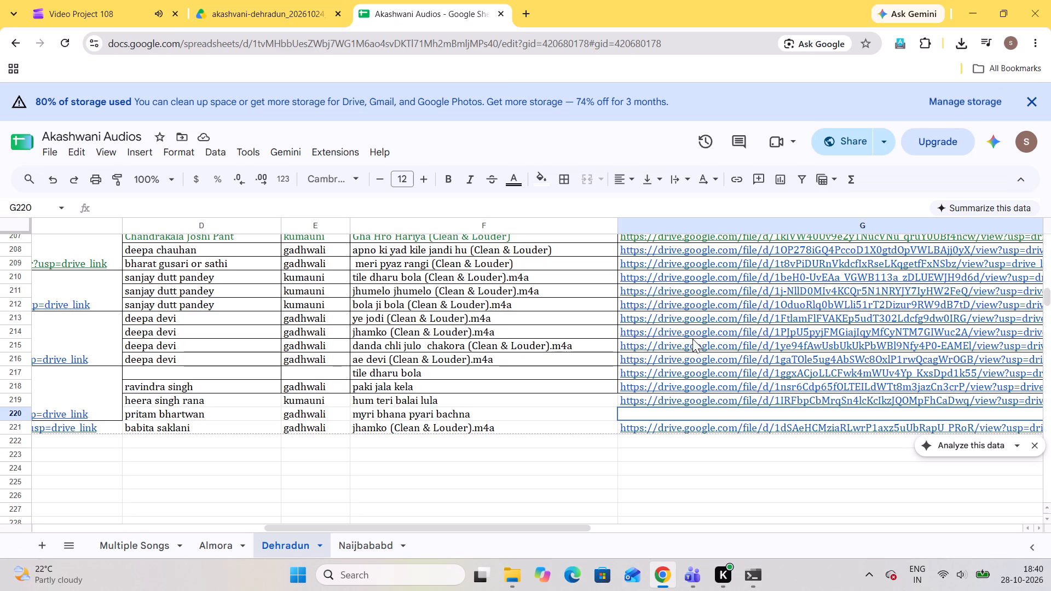
key(ctrl+v)
ctrl+click(685, 350)
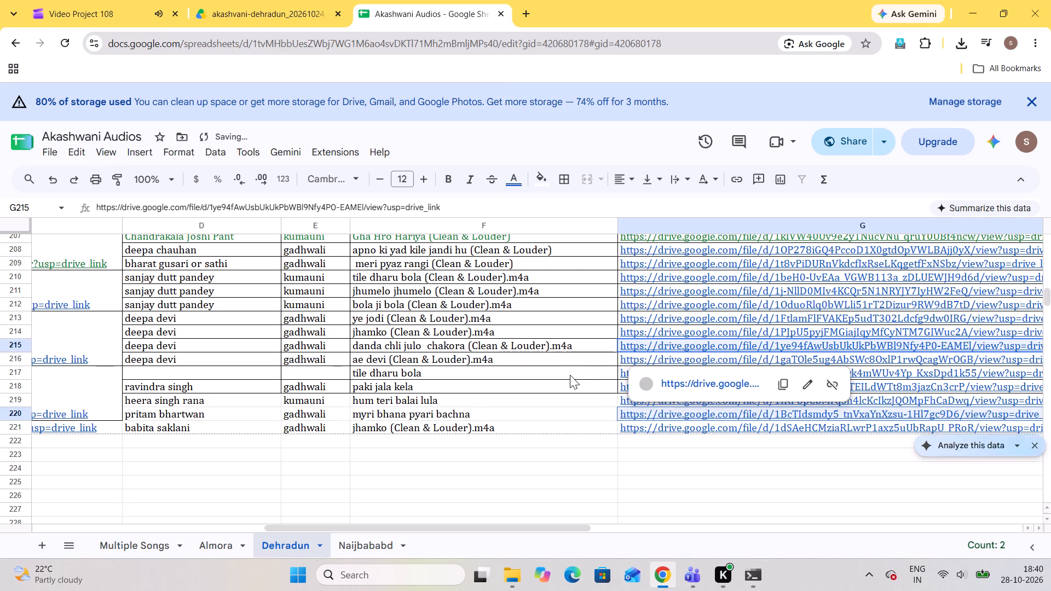
Select the first empty cell in column A, A222, below entry 73 of the Dehradun sheet.
scroll(570, 375, right, 6)
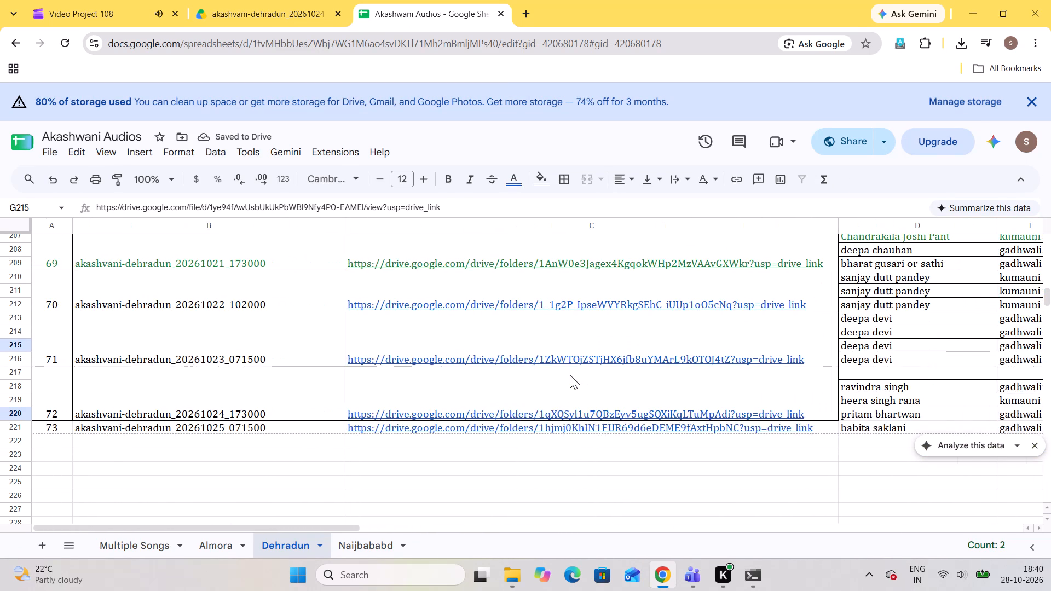
scroll(570, 375, right, 2)
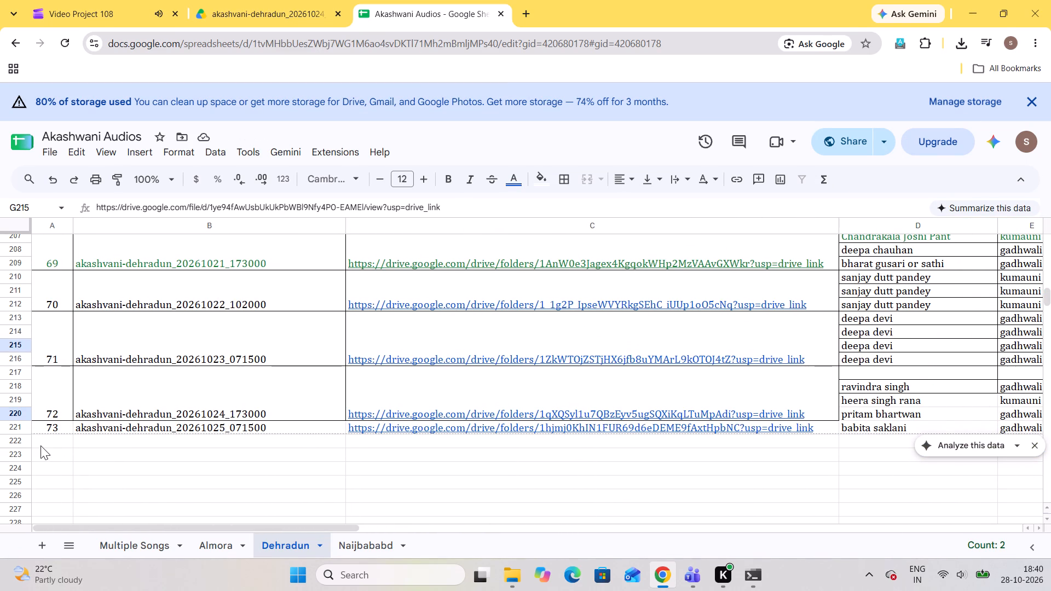
click(48, 438)
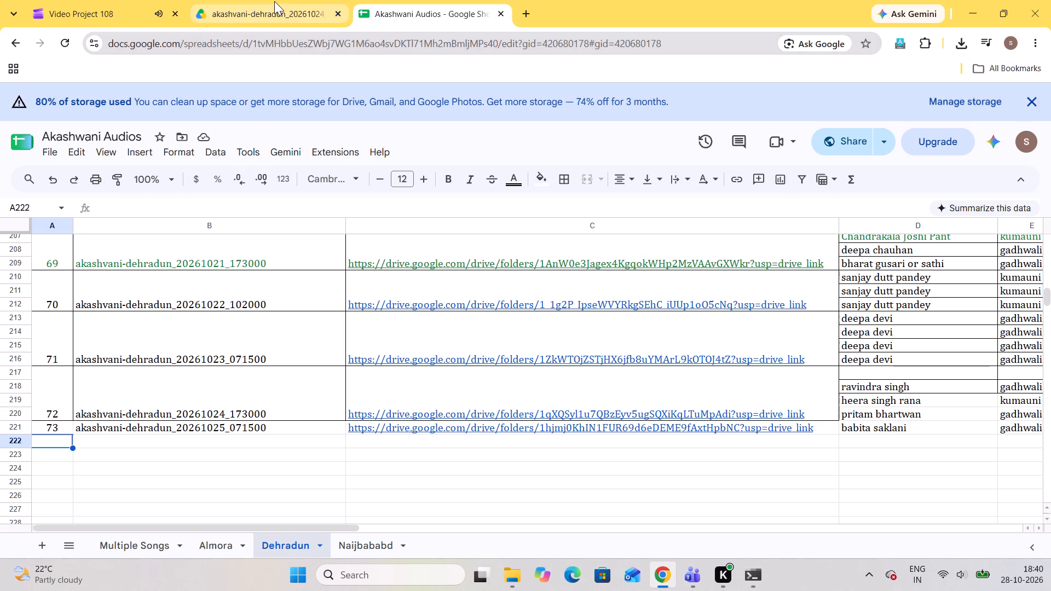
Switch to Google Drive and go up from the akashvani-dehradun_20261024_173000 folder to the top level of My Drive.
click(274, 3)
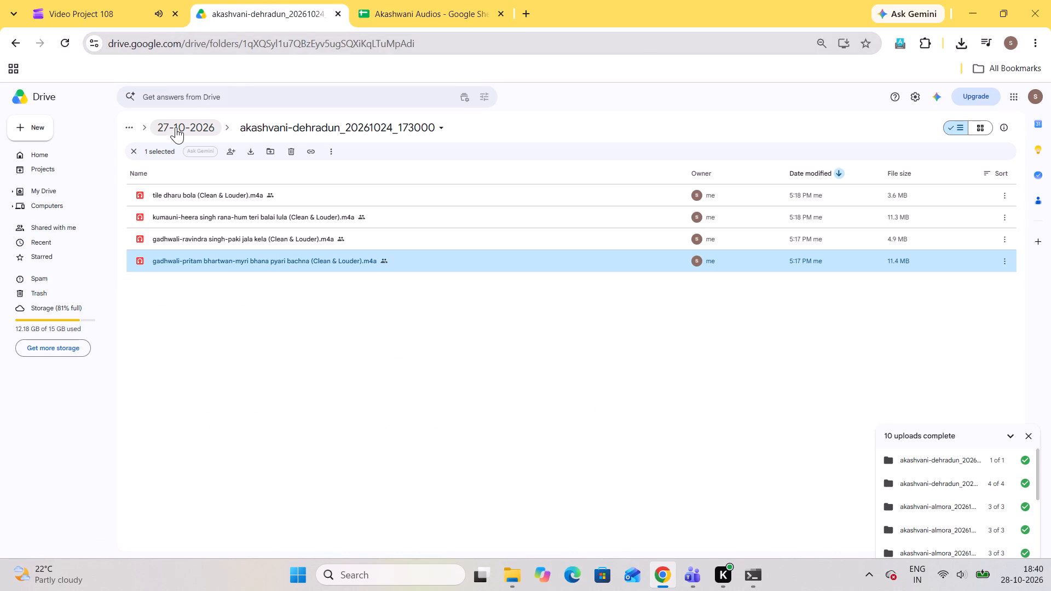
click(176, 127)
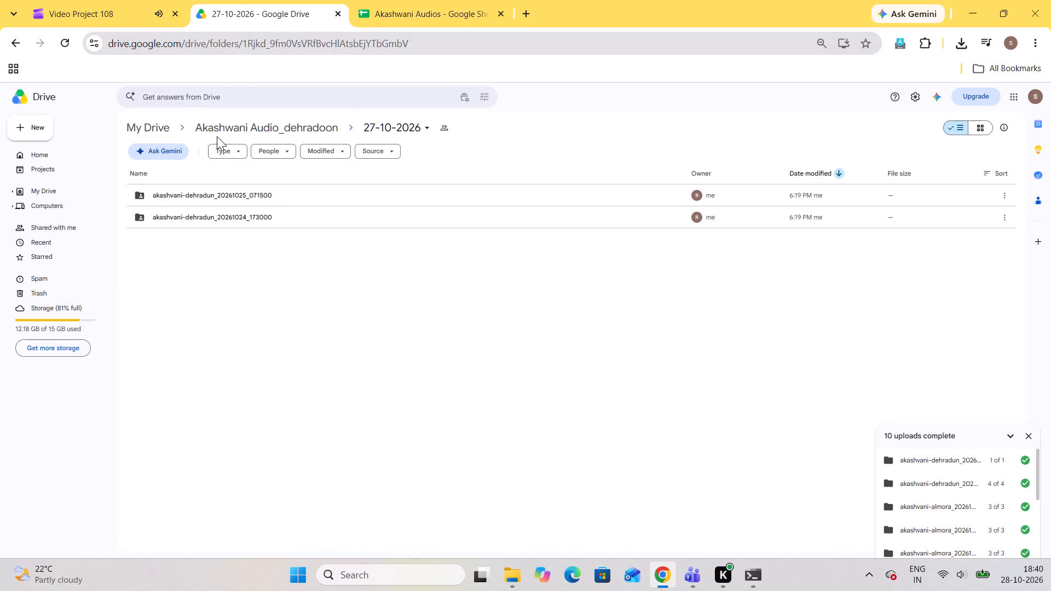
click(165, 126)
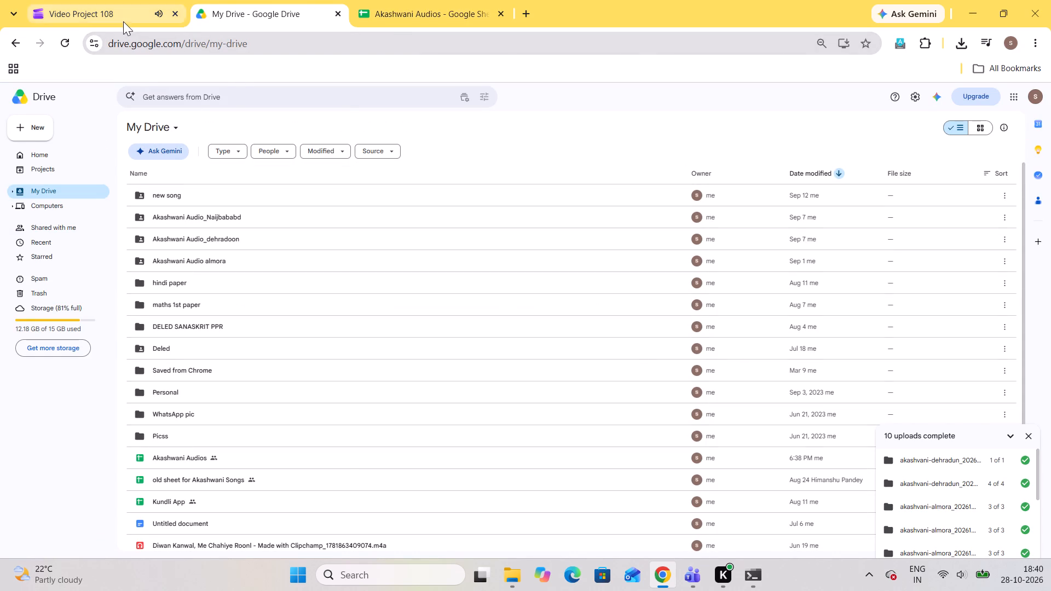
Switch to Clipchamp's Video Project 108 and play the audio from about 21:00, near the start of the second clip.
click(123, 21)
drag(376, 436, 383, 412)
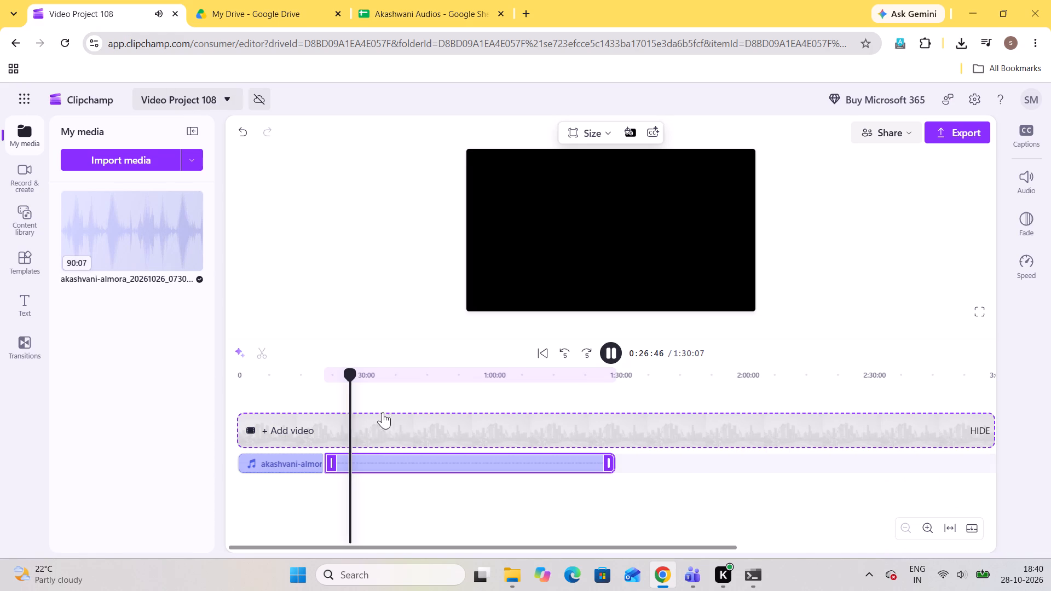
drag(383, 412, 350, 381)
drag(350, 381, 324, 378)
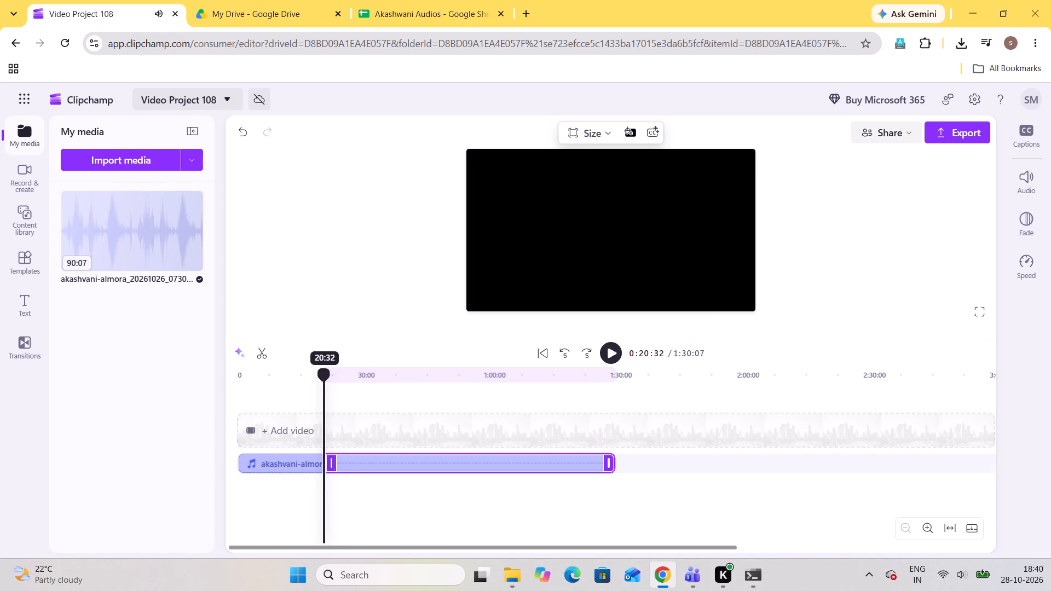
drag(324, 378, 326, 378)
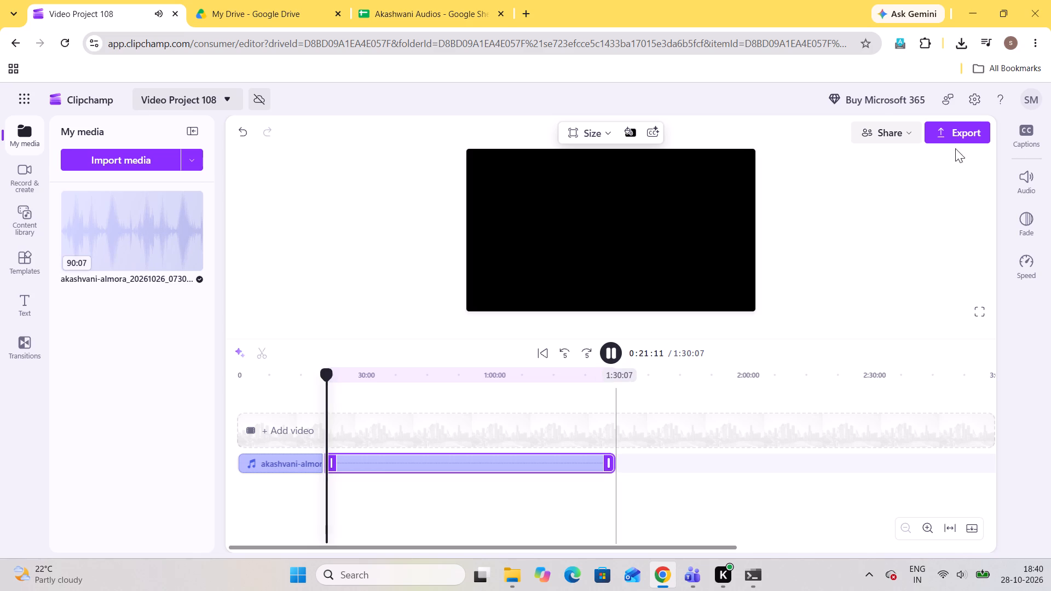
Shorten the audio-only export's file name to "kumauni-" and leave the export settings.
click(943, 140)
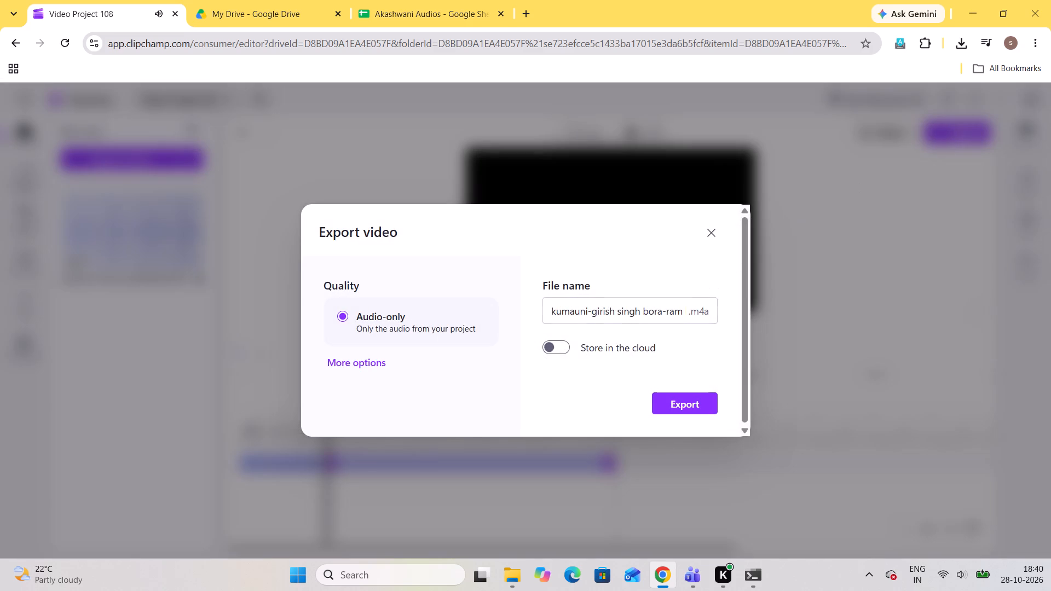
click(674, 309)
drag(590, 308, 786, 325)
key(BackSpace)
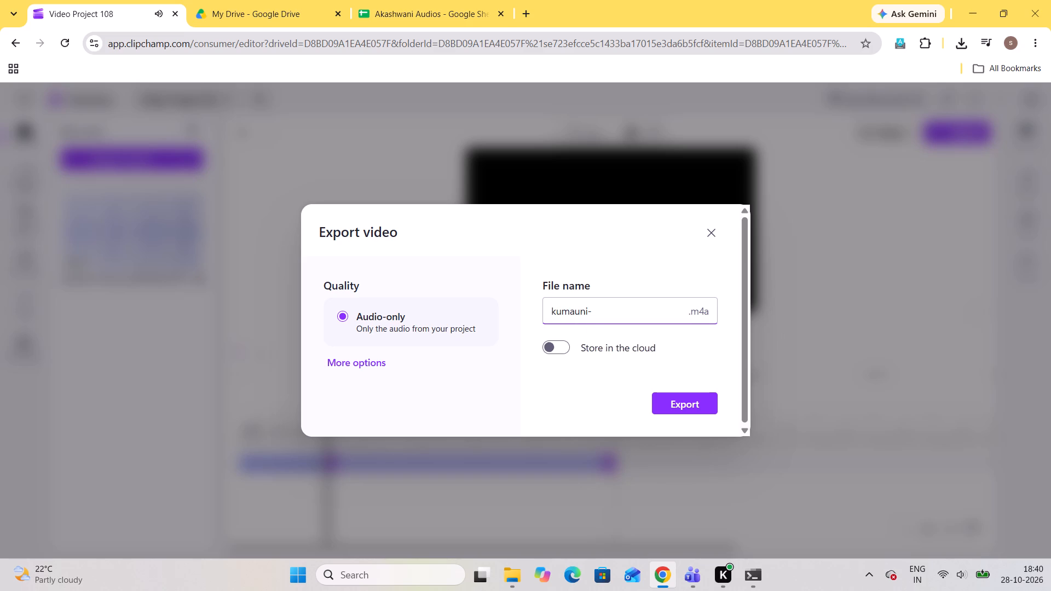
click(651, 167)
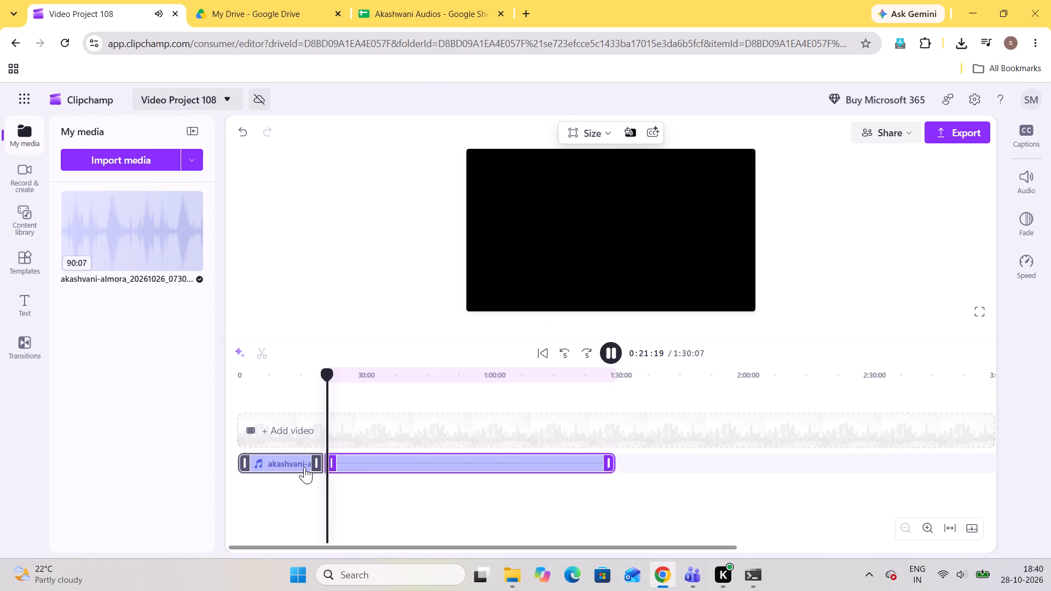
Delete the first audio clip, the segment before the cut at about 20:30, from the timeline.
click(304, 466)
key(Delete)
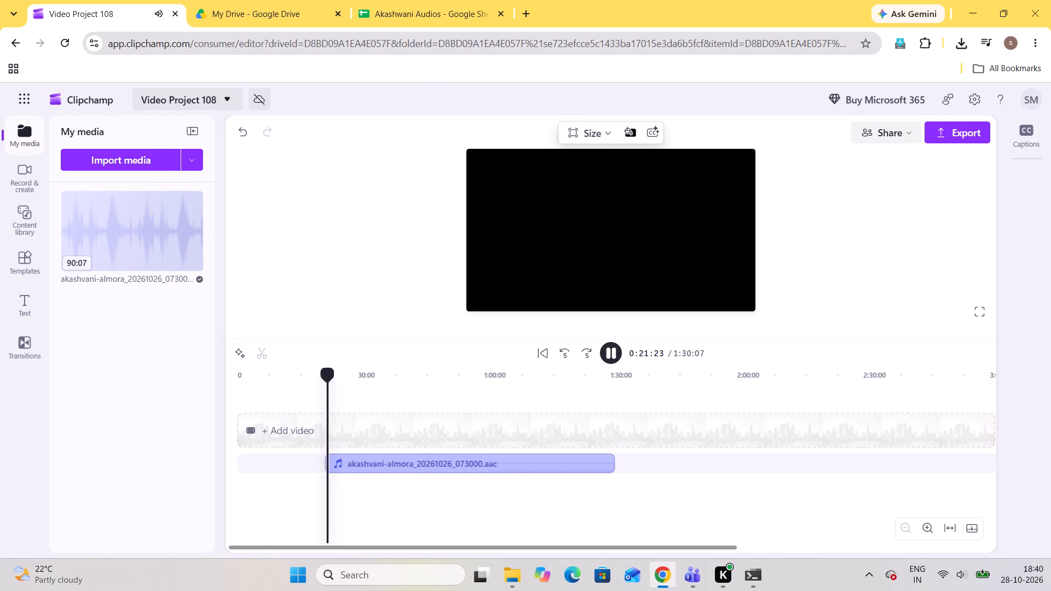
Go back before the remaining clip and skip ahead in 5-second jumps to listen to its opening.
key(Left)
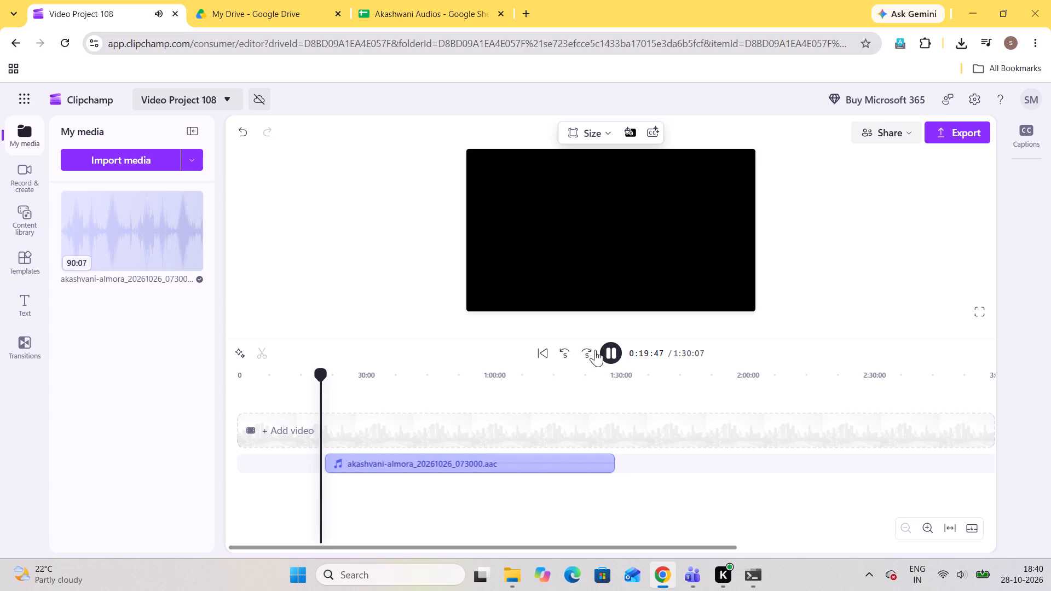
double_click(584, 346)
triple_click(584, 346)
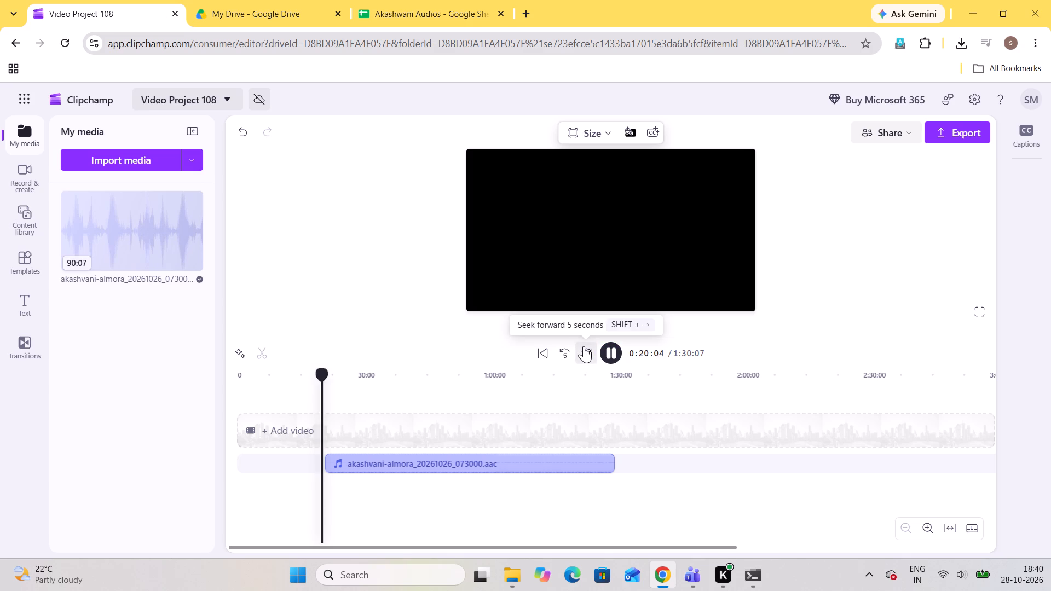
click(584, 346)
click(584, 346)
click(584, 346)
click(584, 346)
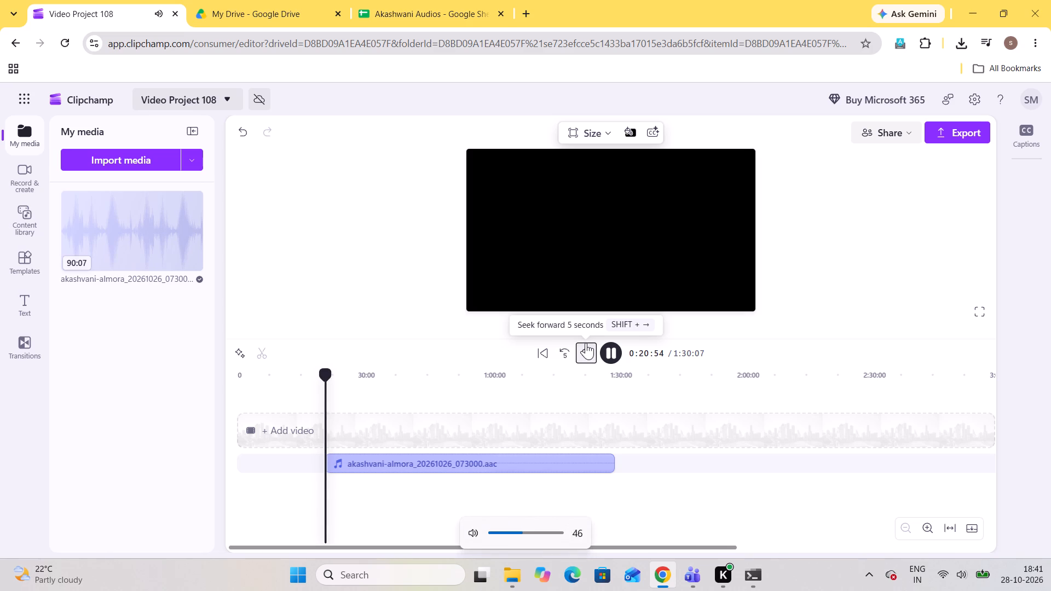
Set the audio-only export's file name to "kumauni-almda ki nanda dekhna" and leave the export settings.
click(963, 125)
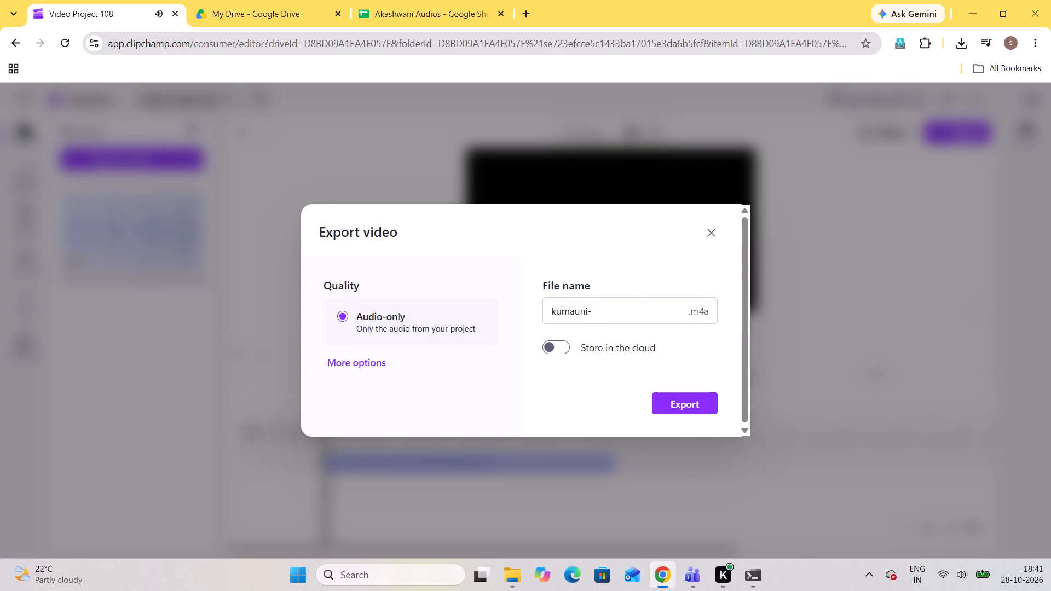
click(632, 306)
text(almda ki nanda dek)
text(hnu)
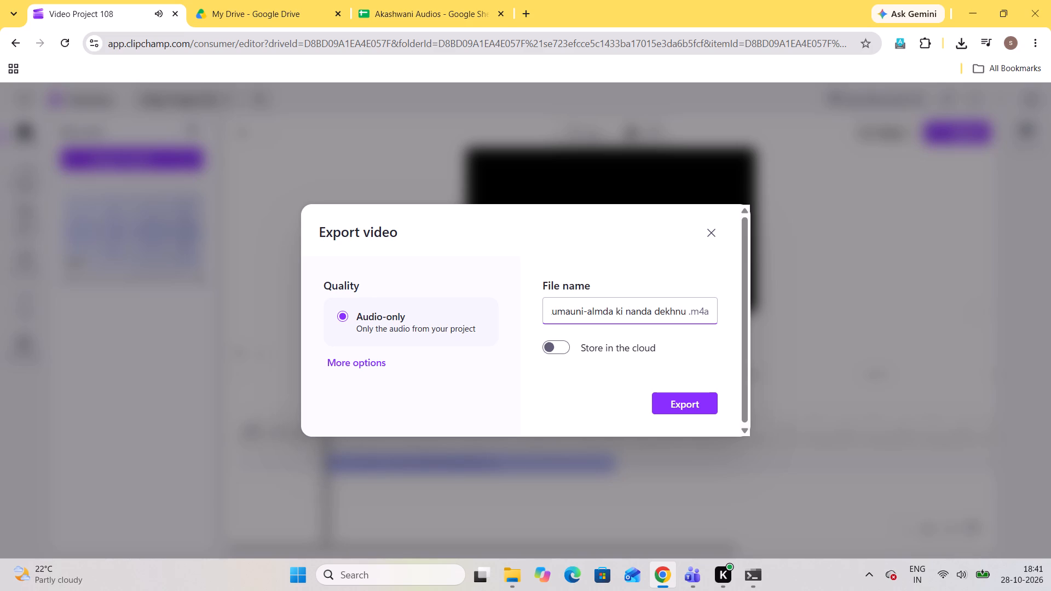
key(BackSpace)
key(a)
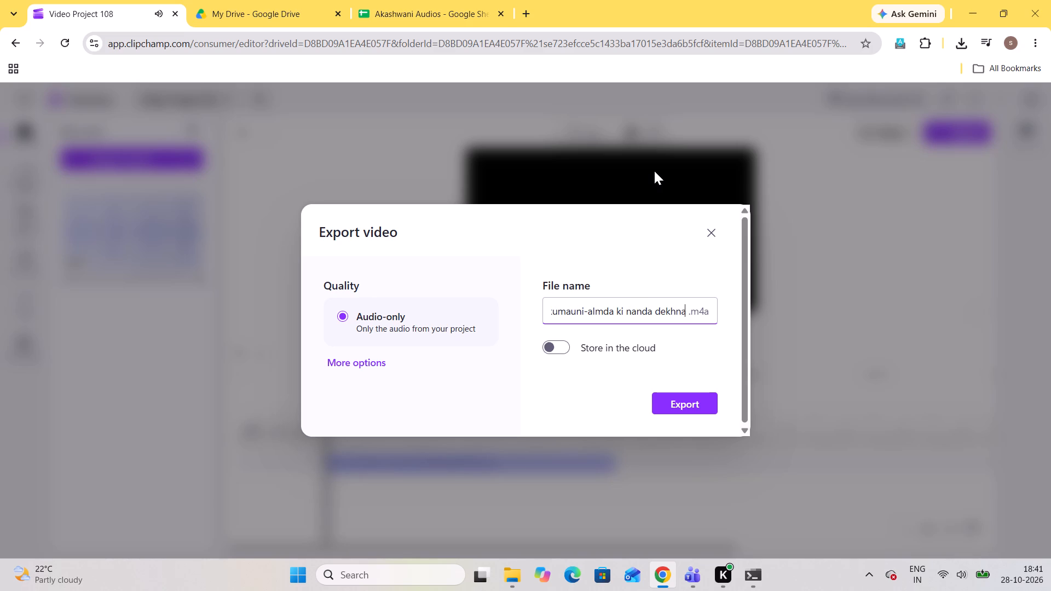
click(610, 150)
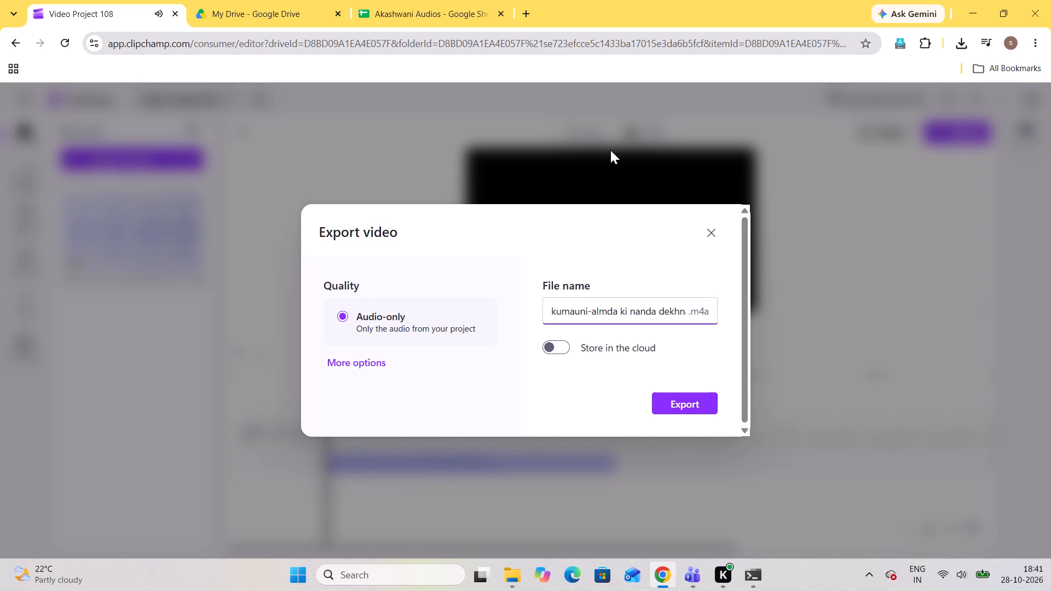
Find the end of the song by listening ahead in the remaining clip, and split the audio at 25:17.
click(332, 372)
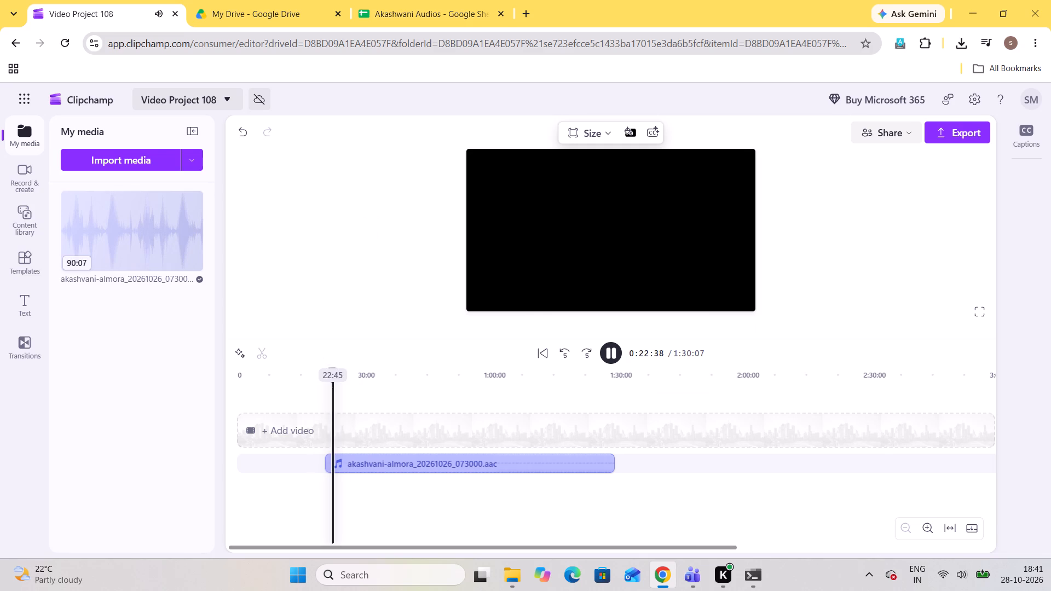
click(336, 373)
click(342, 373)
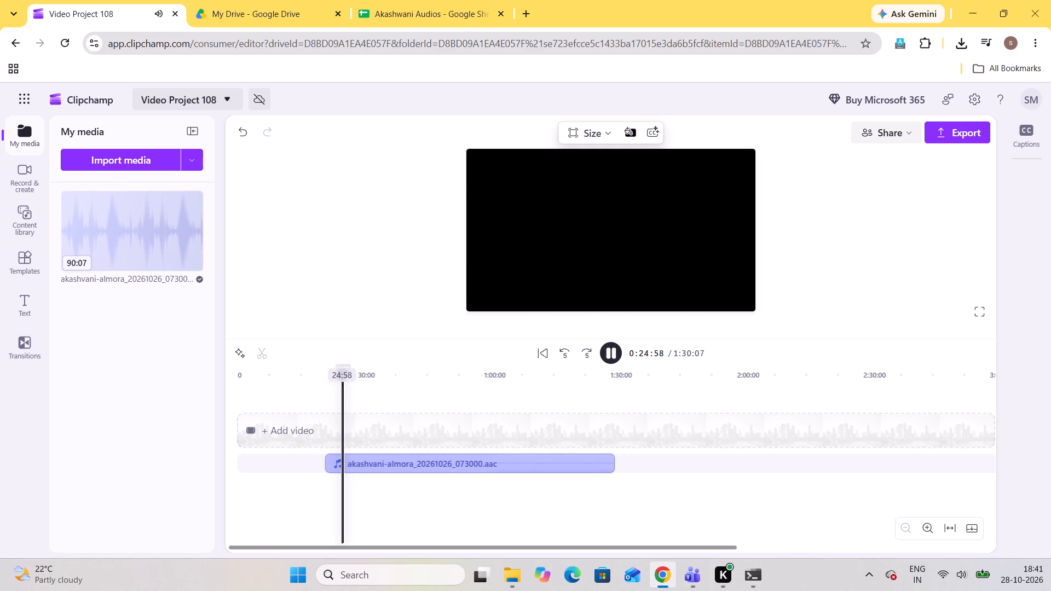
click(345, 373)
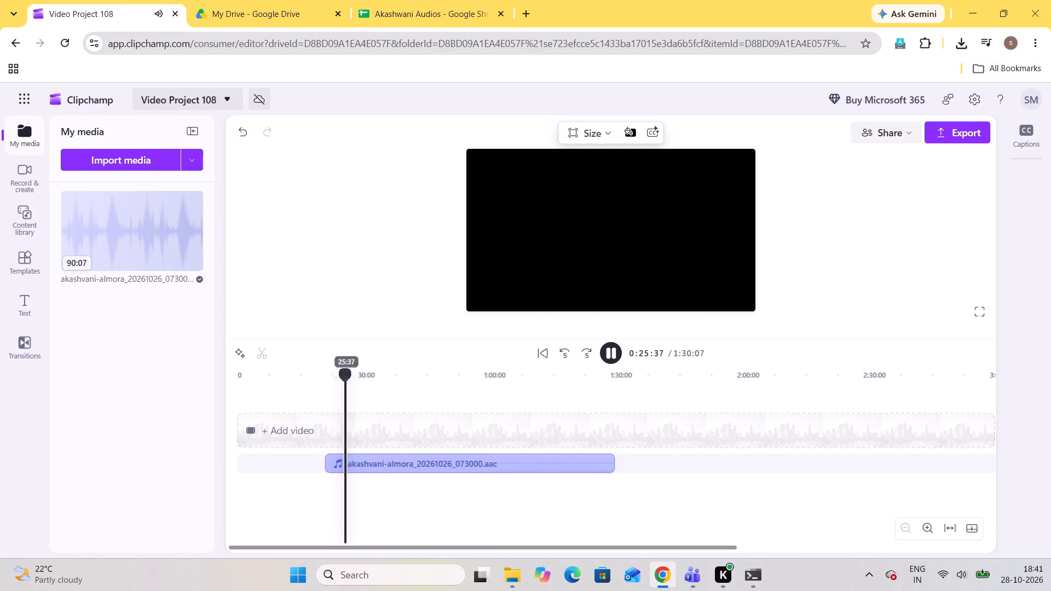
click(348, 373)
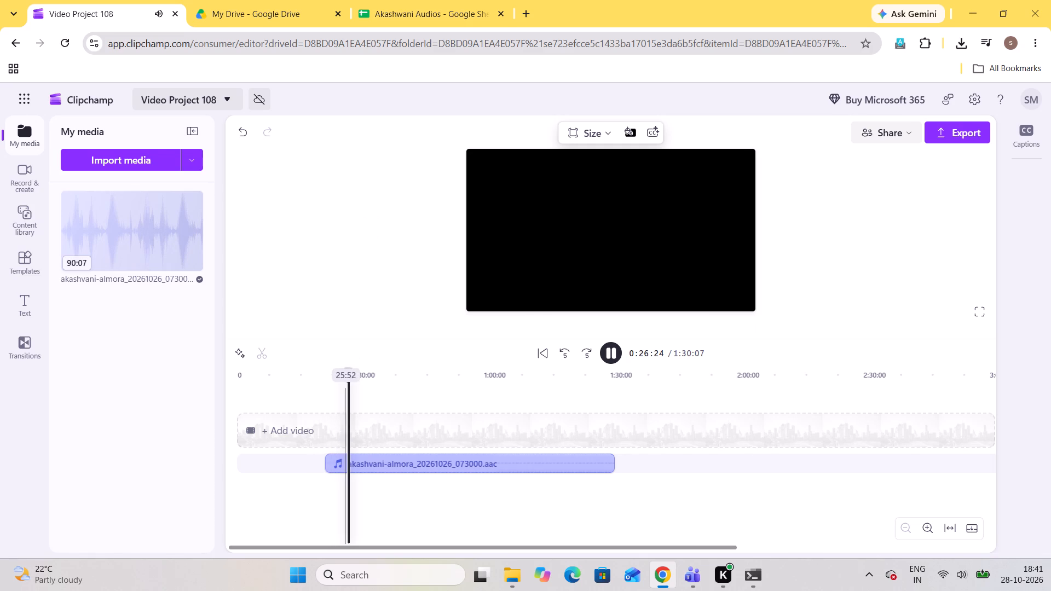
click(345, 373)
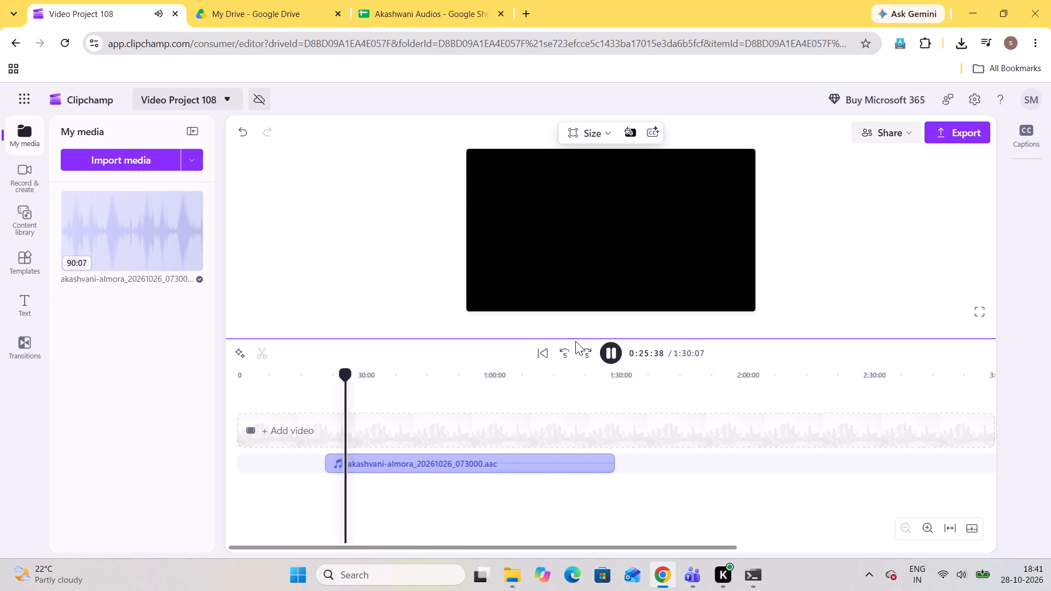
triple_click(559, 351)
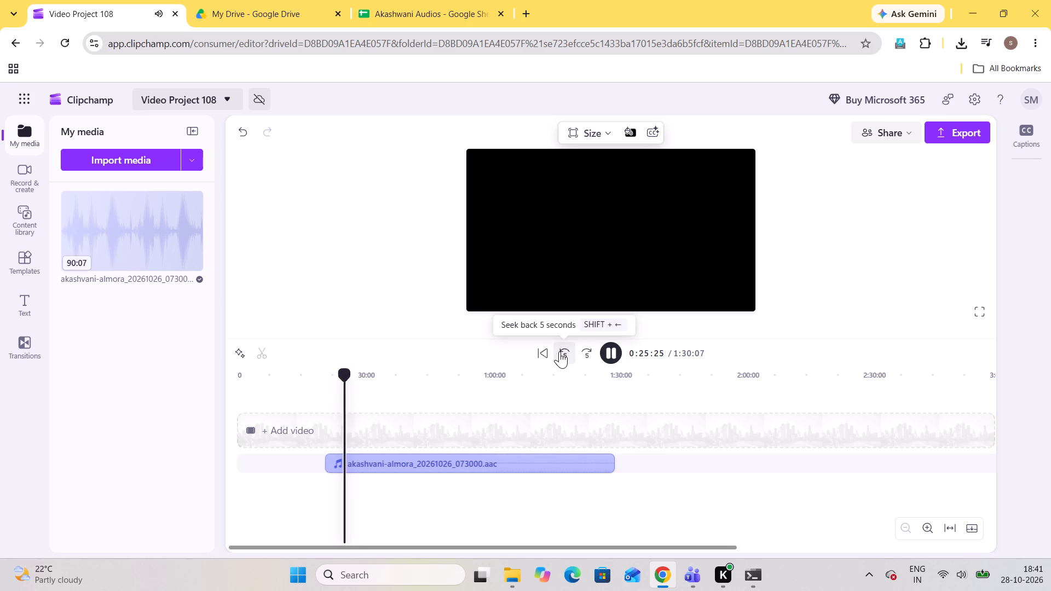
double_click(559, 351)
double_click(559, 351)
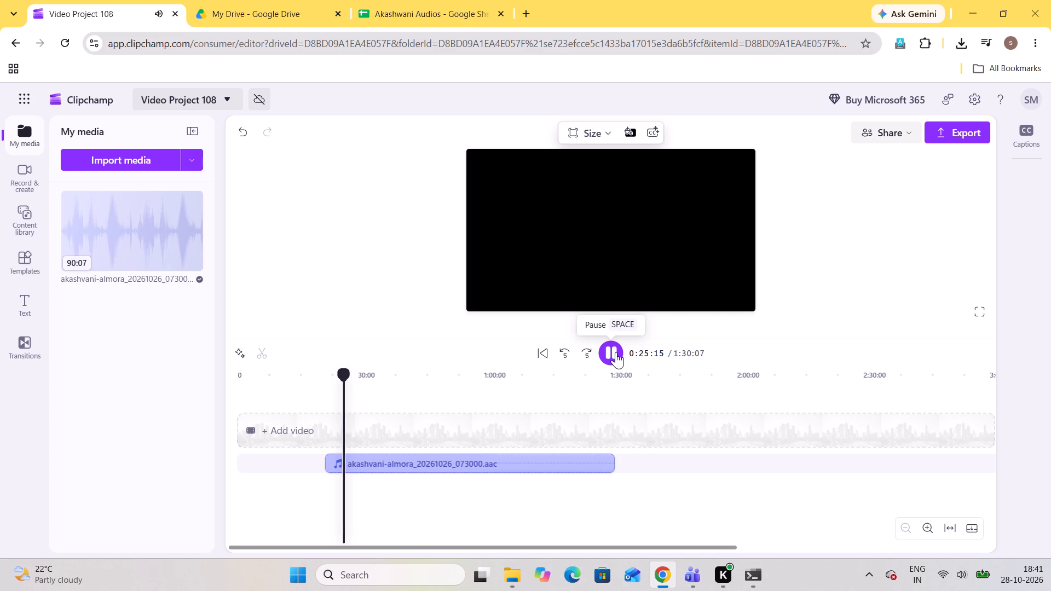
click(616, 352)
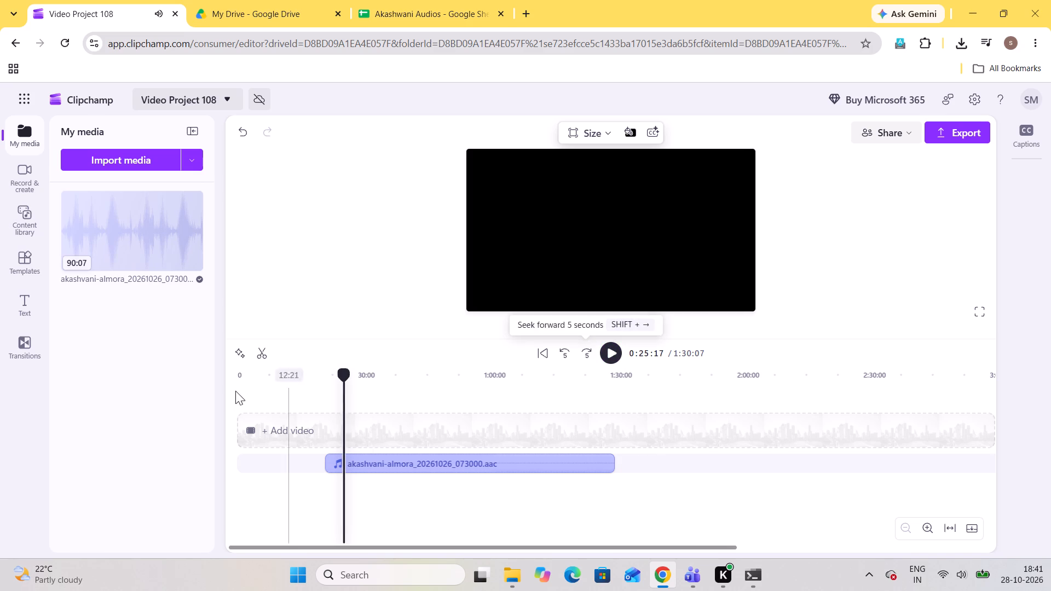
click(265, 350)
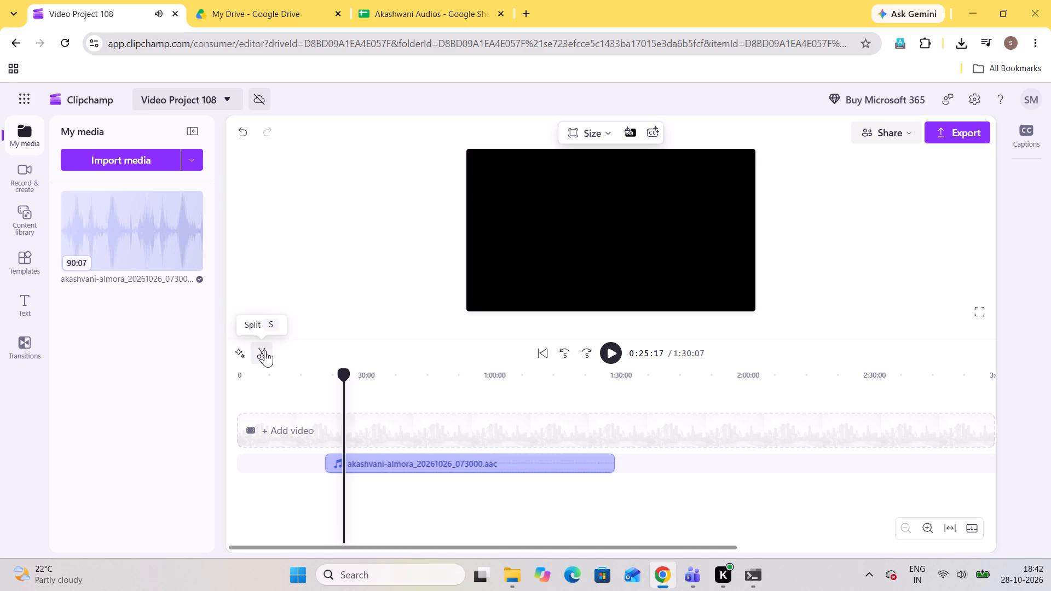
Resume playback and insert the singer's name and a hyphen after "kumauni-" in the audio-only export's file name.
click(614, 353)
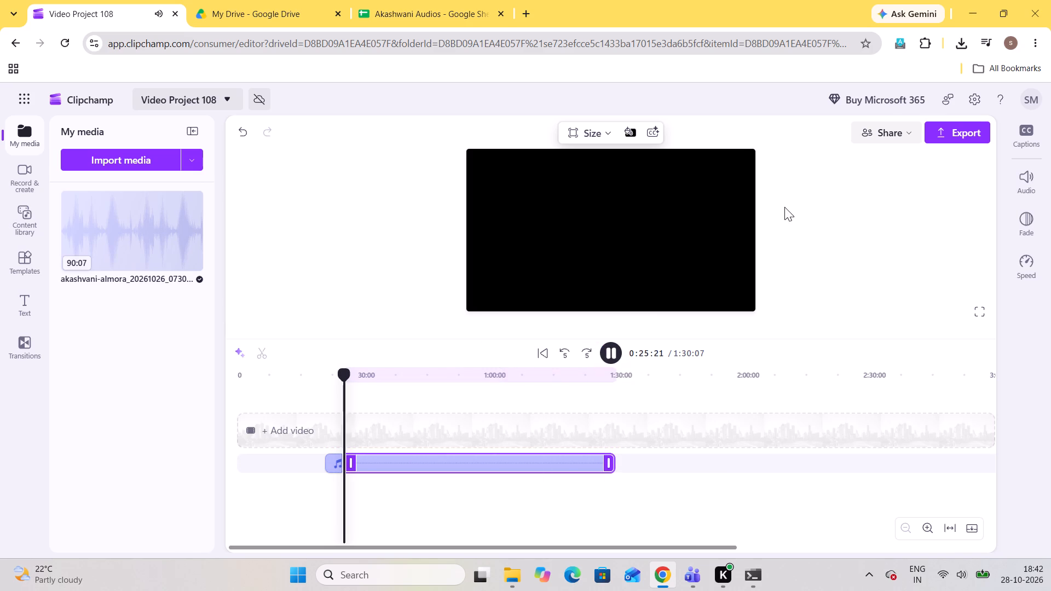
click(954, 129)
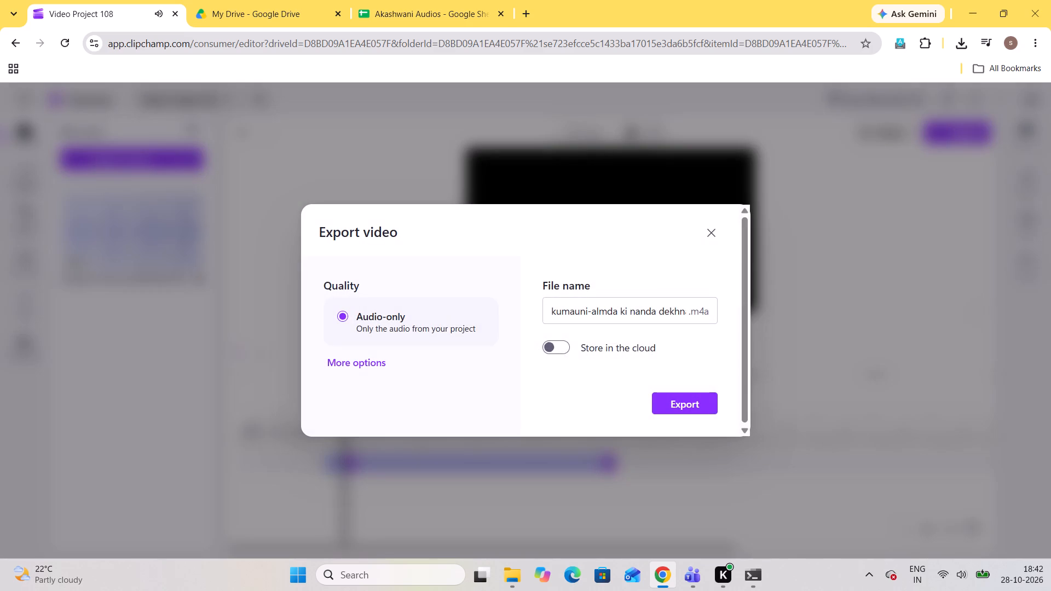
click(593, 308)
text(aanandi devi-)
click(571, 163)
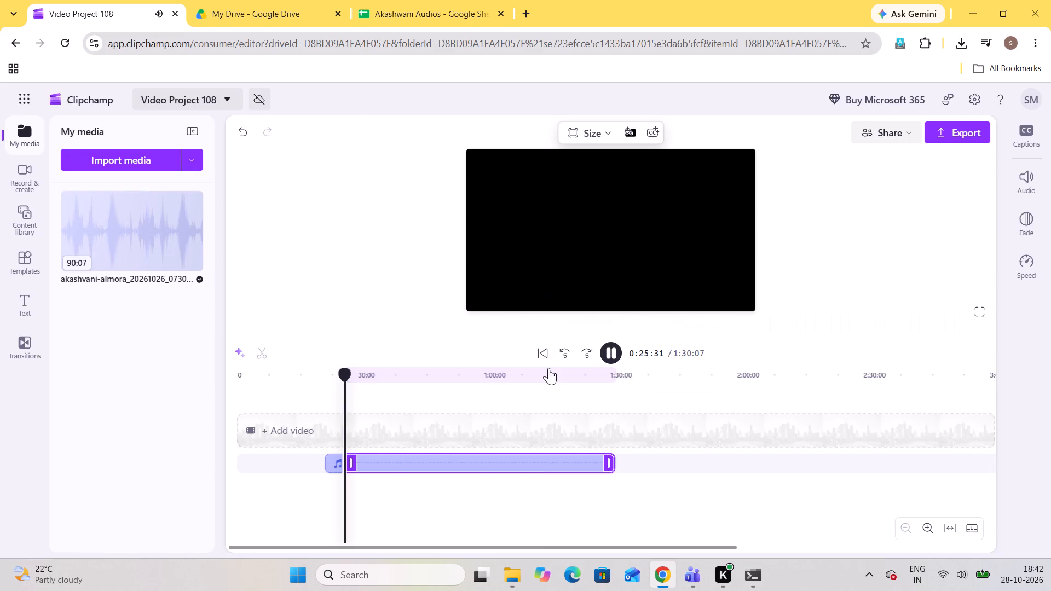
Delete the audio segment after the 25:17 cut and close the empty gap before the remaining song clip.
click(495, 455)
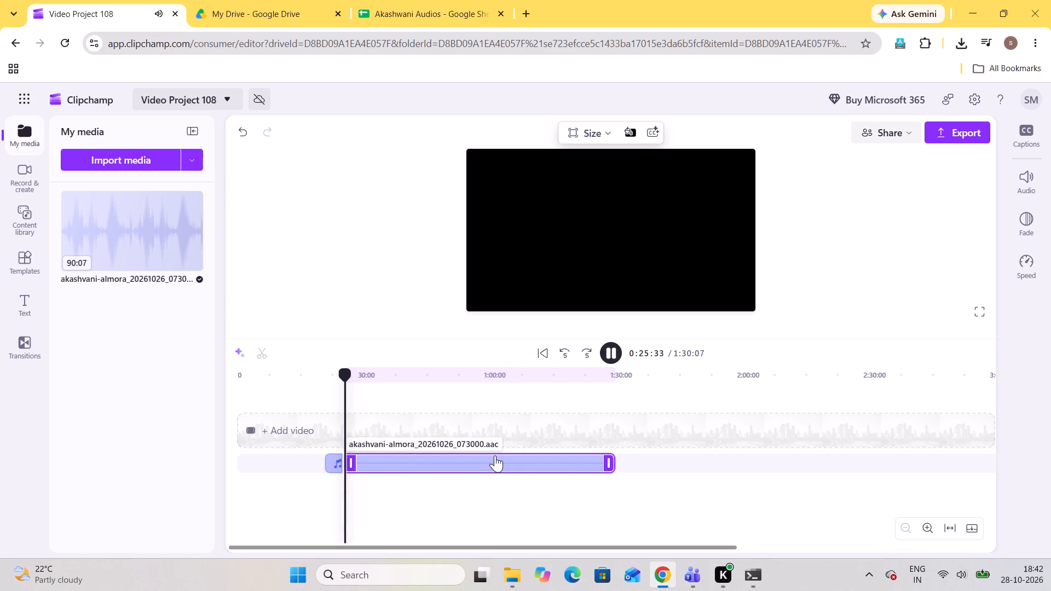
key(Delete)
click(279, 467)
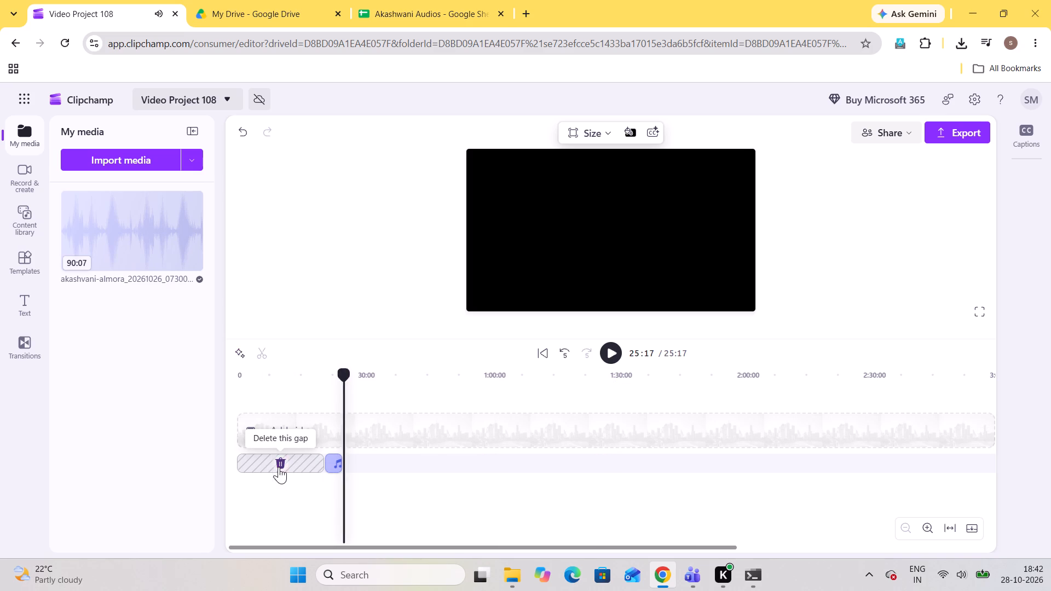
Export the song as audio-only and save the M4A file in the akashvani-almora_20261026_073000 folder.
click(958, 138)
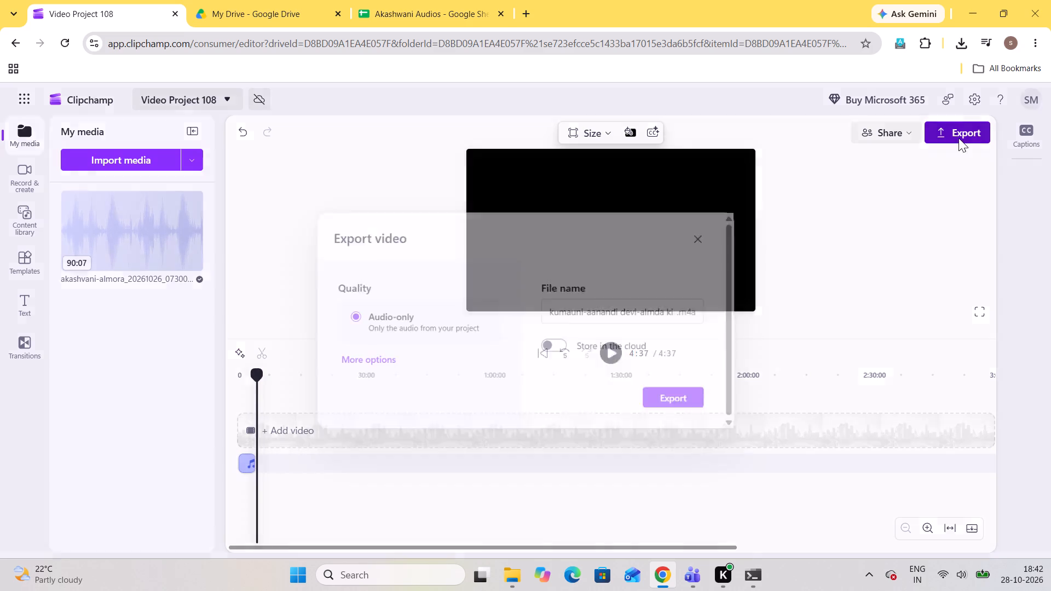
click(673, 405)
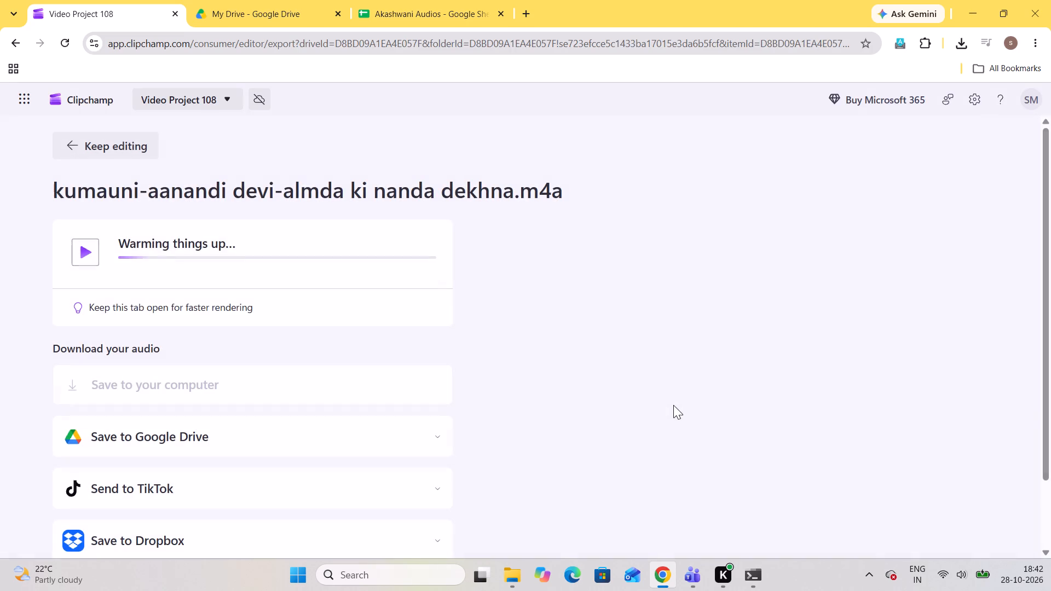
click(328, 341)
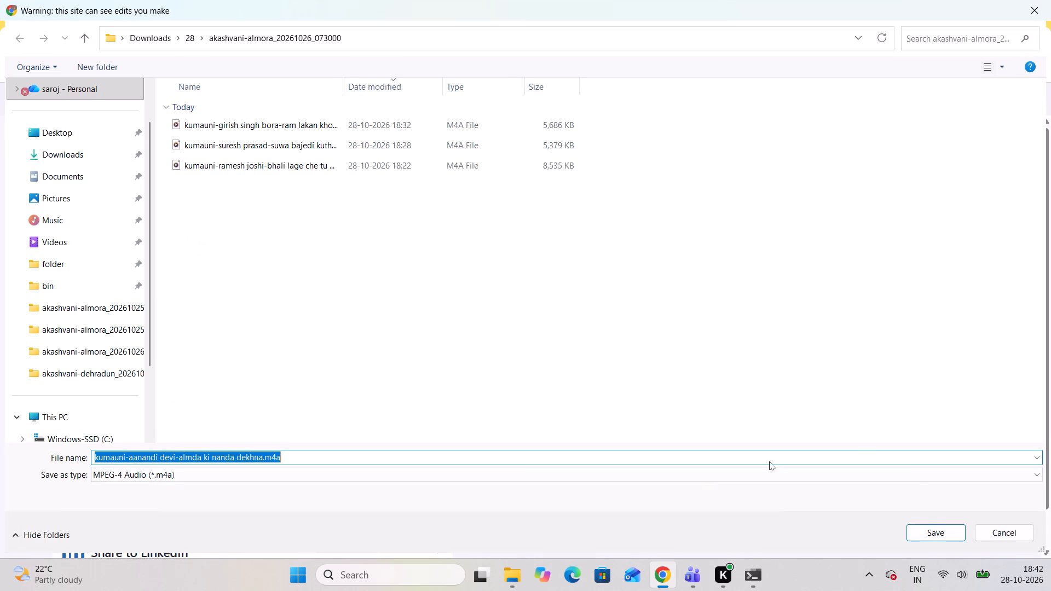
click(914, 525)
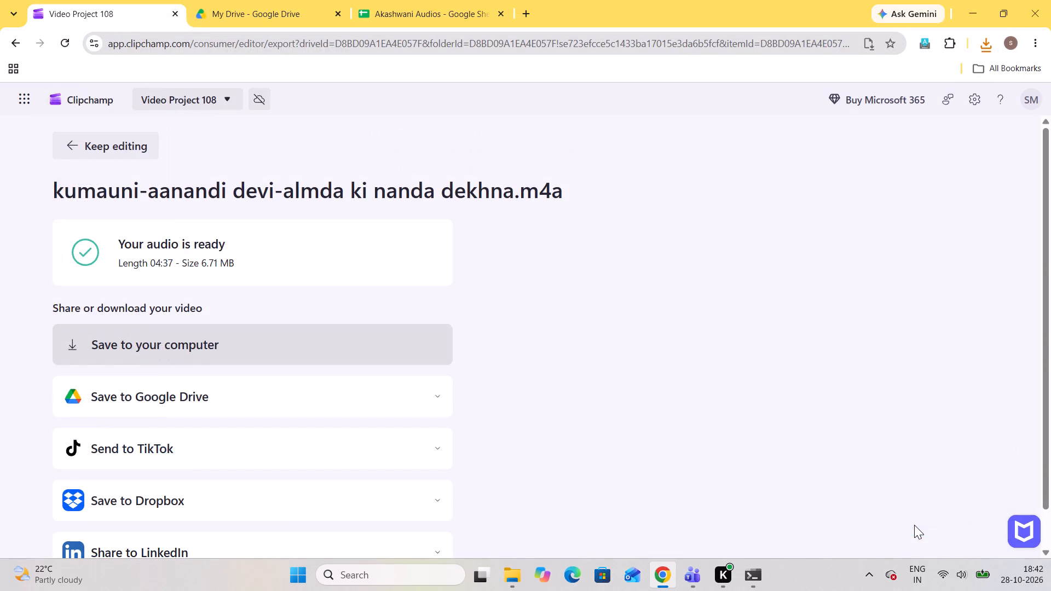
Return to editing and replace the exported song clip on the timeline with the full akashvani-almora_20261026_073000 recording.
click(77, 155)
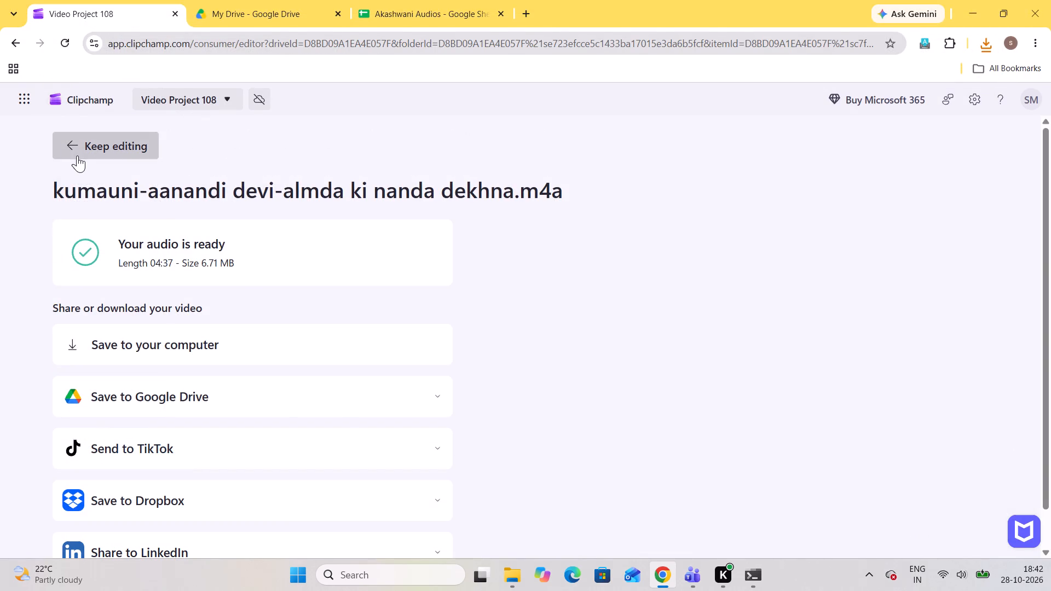
click(363, 456)
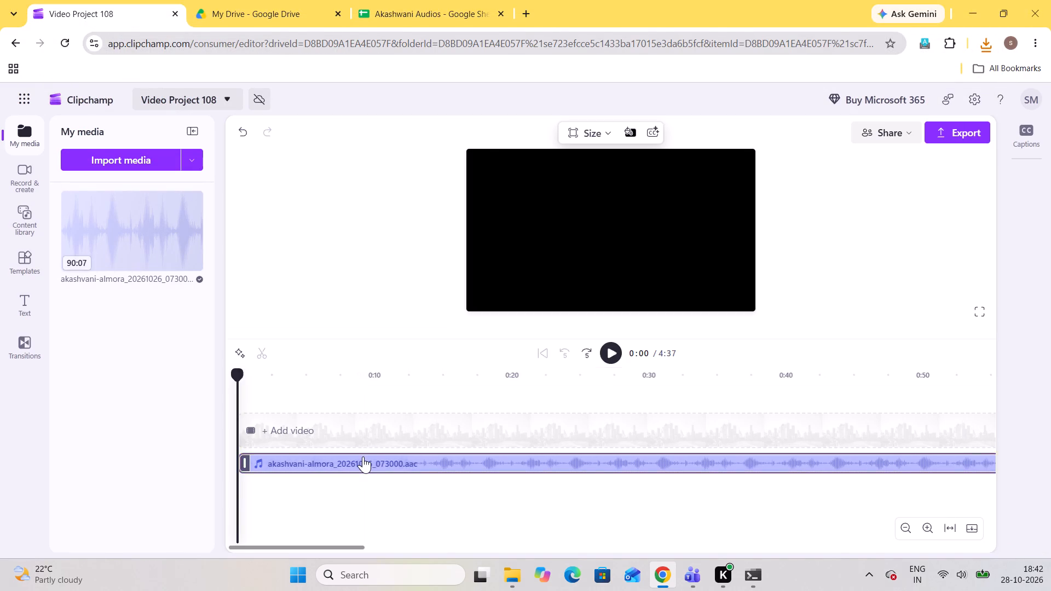
key(Delete)
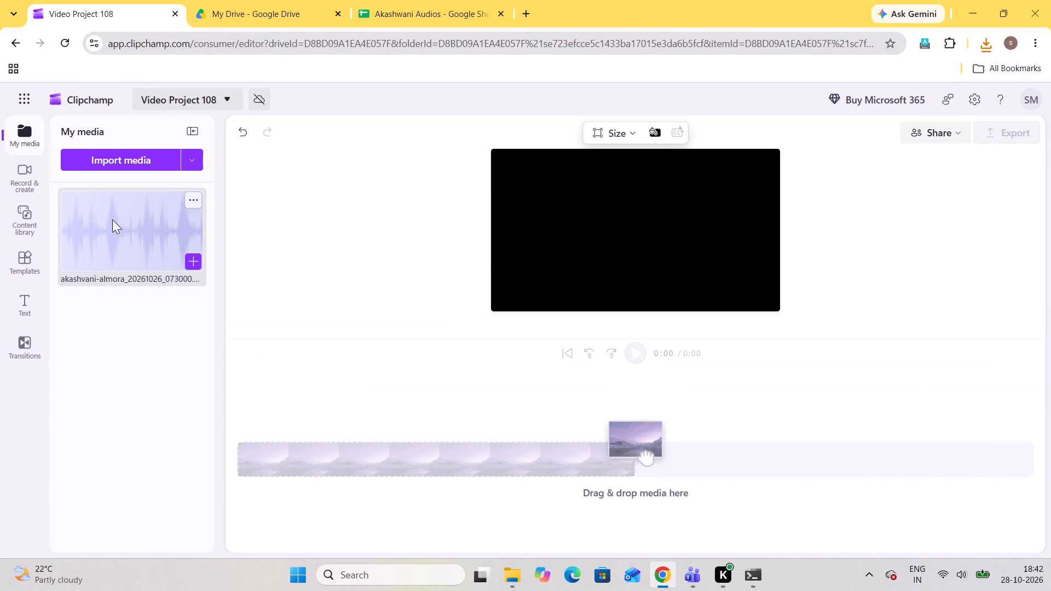
drag(115, 224, 315, 428)
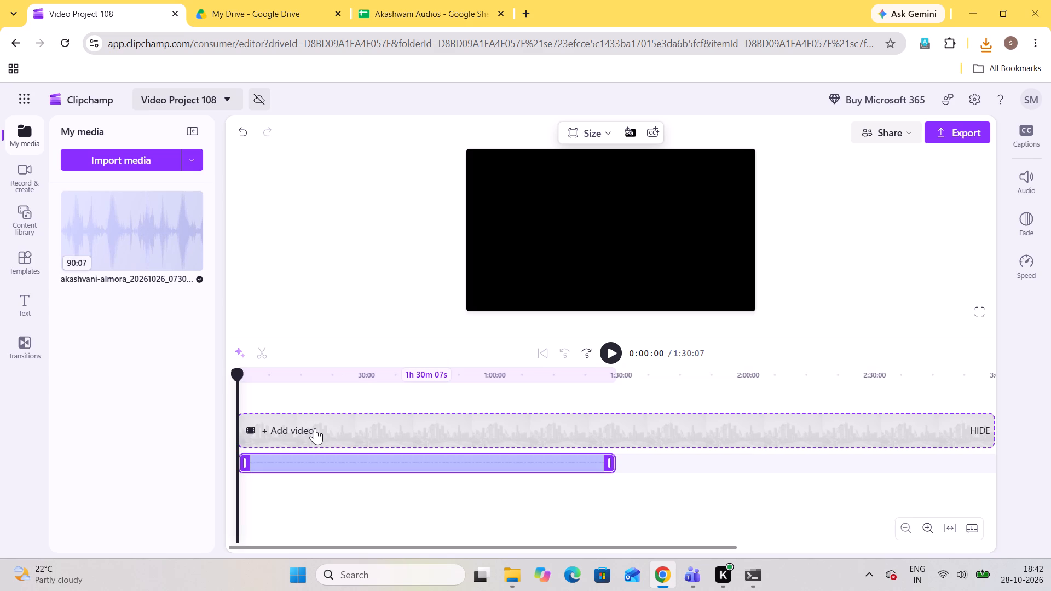
Find the start of the next song by listening around 25 minutes, and split the full recording at 25:31.
click(317, 400)
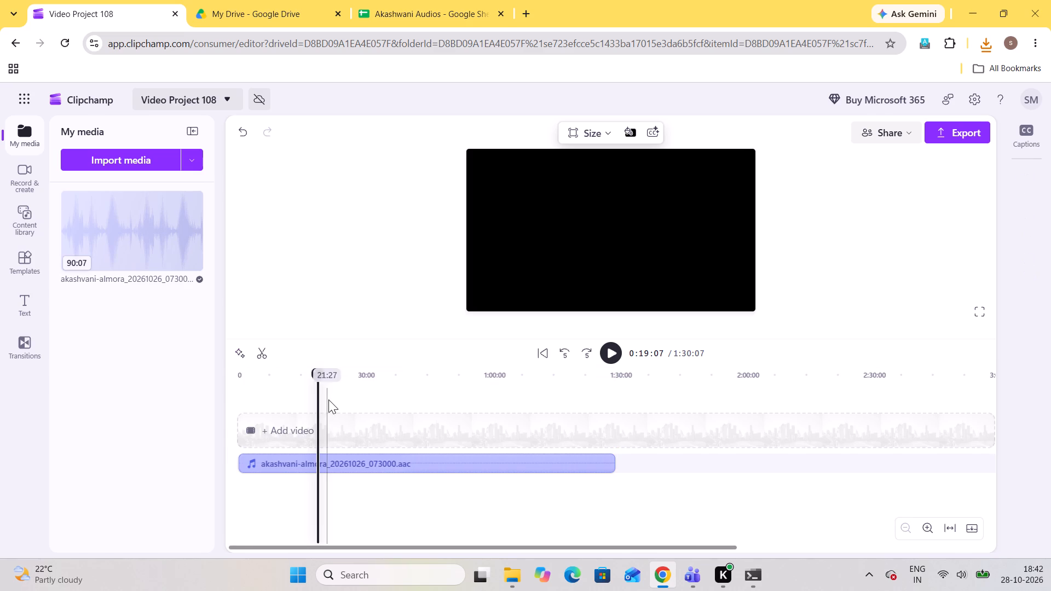
click(329, 399)
click(344, 397)
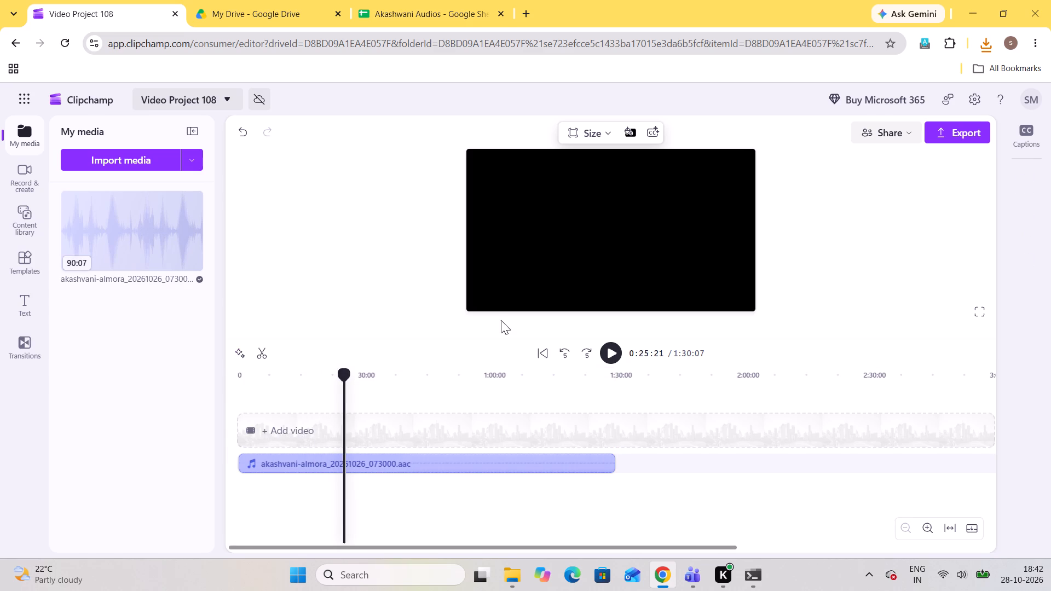
click(613, 351)
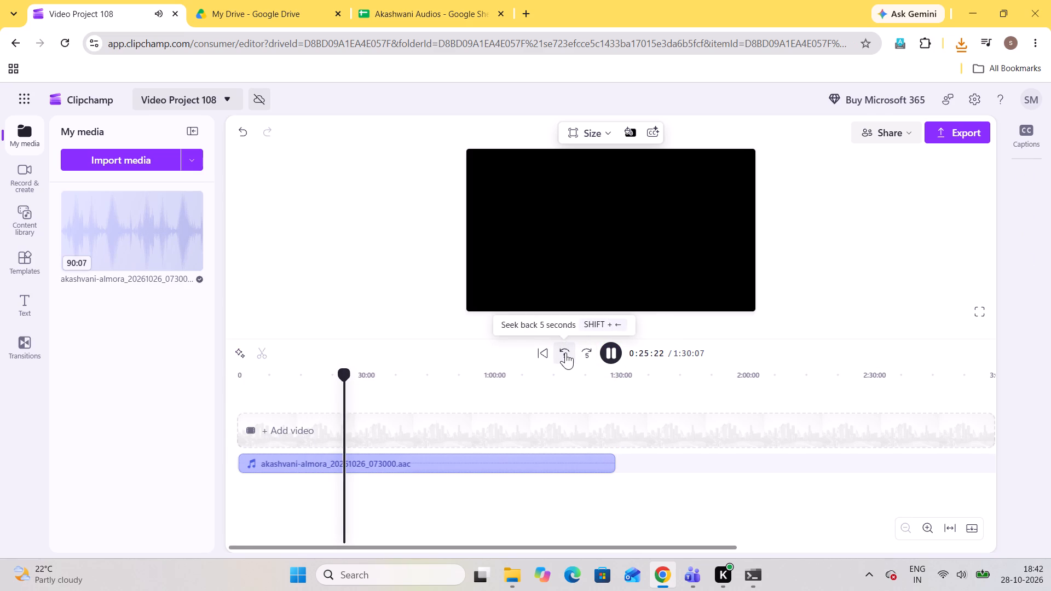
double_click(565, 352)
double_click(565, 352)
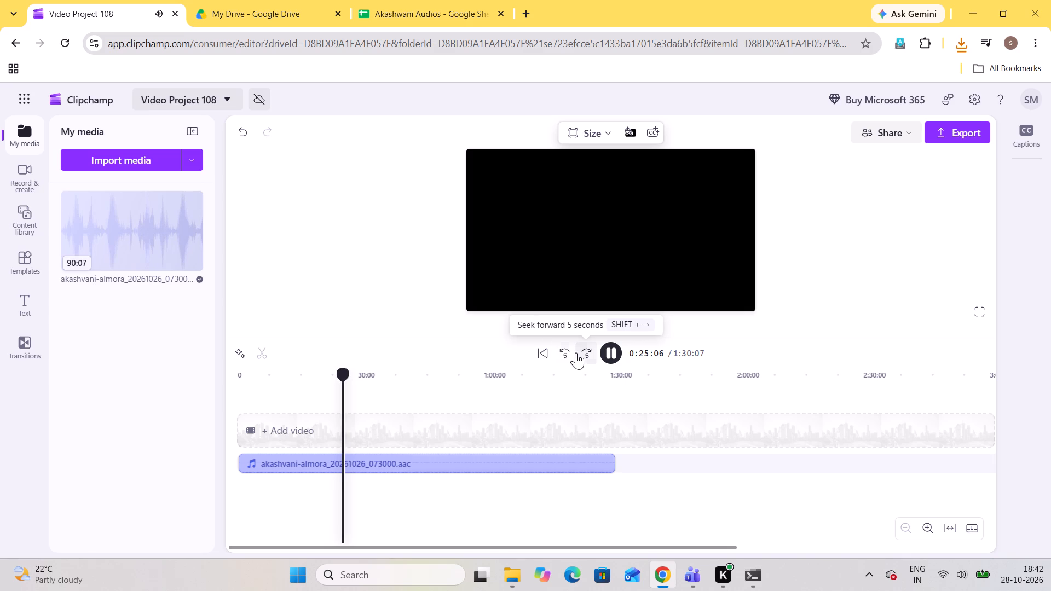
click(576, 352)
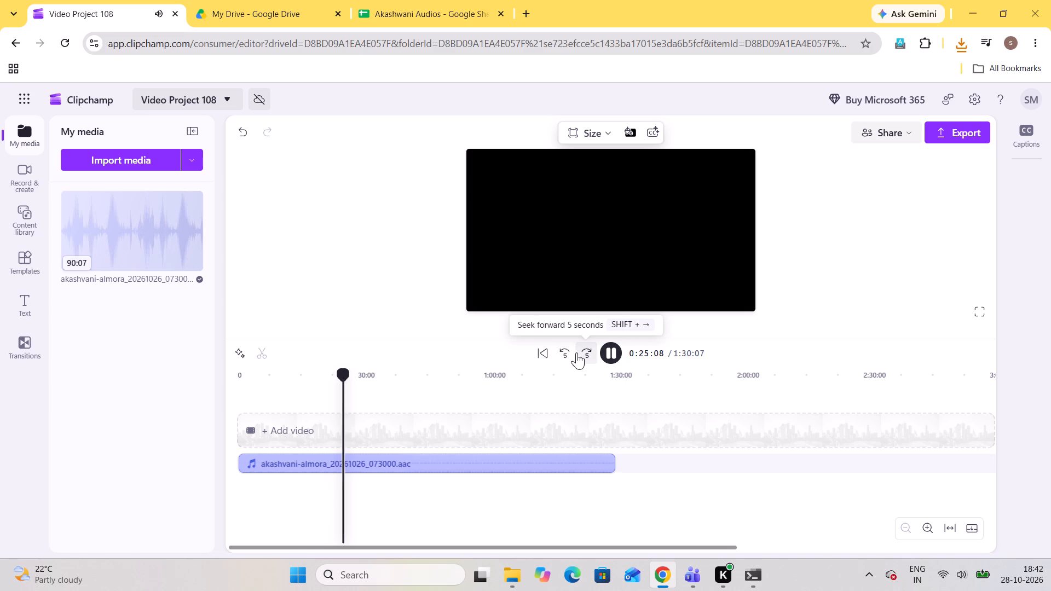
click(576, 352)
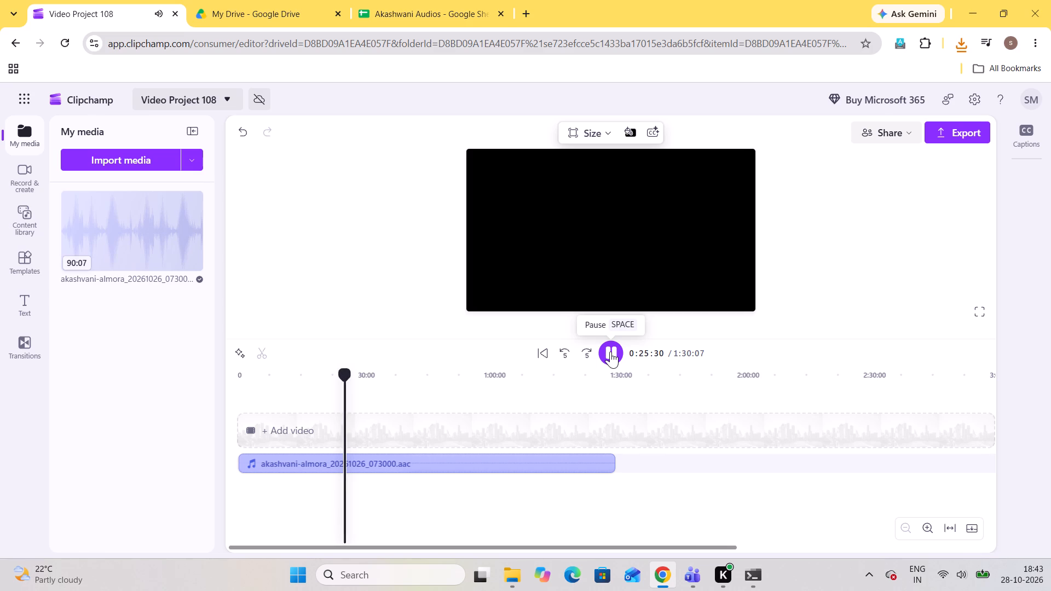
click(610, 351)
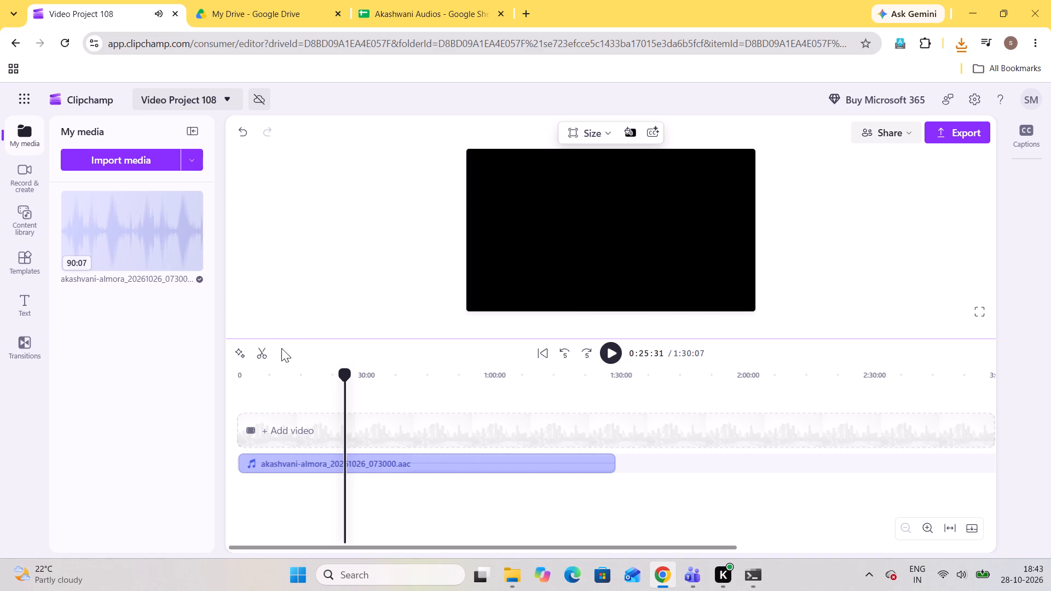
click(263, 347)
Play on from the 25:31 cut and set the audio export's file name to kumauni, the singer's name and "o myri madhuli", separated by hyphens.
click(603, 351)
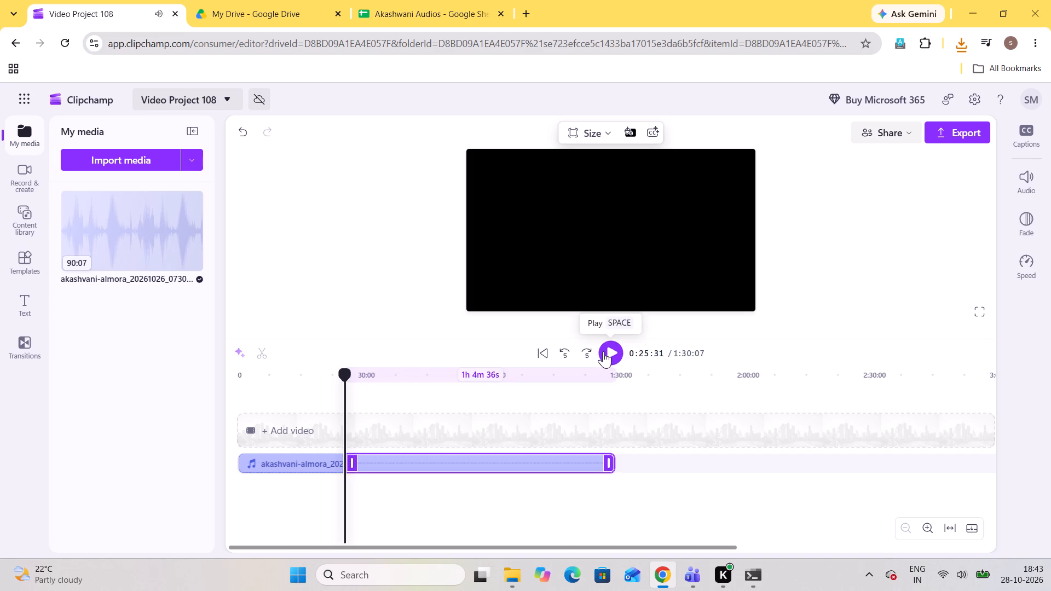
click(939, 127)
drag(590, 306, 859, 311)
key(BackSpace)
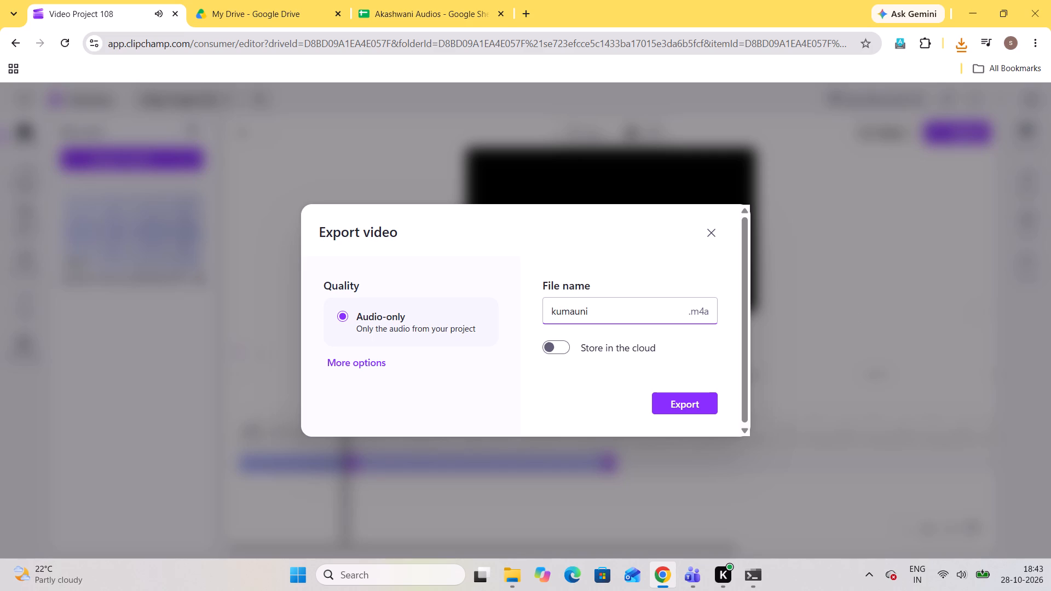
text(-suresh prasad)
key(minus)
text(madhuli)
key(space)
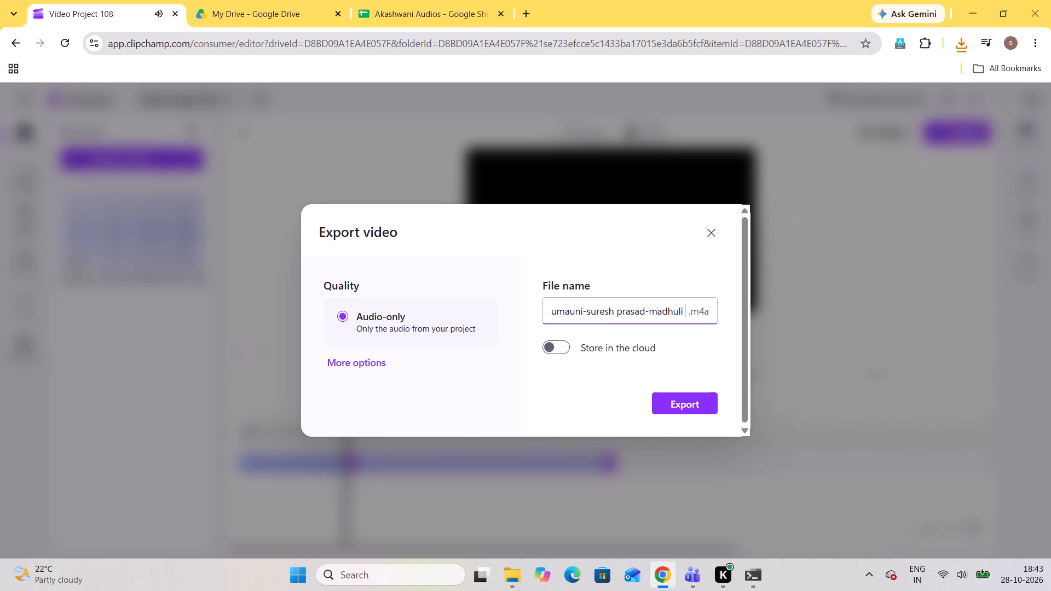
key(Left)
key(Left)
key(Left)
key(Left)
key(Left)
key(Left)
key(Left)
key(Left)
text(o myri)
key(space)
click(822, 155)
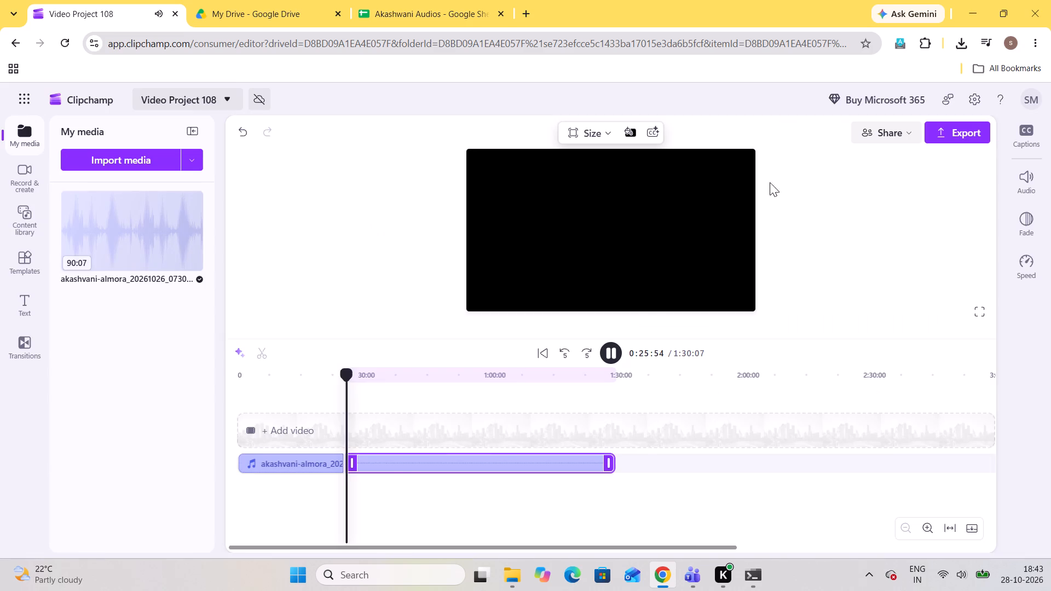
Find the end of the song by listening between 28 and 30 minutes, and split the recording at 29:45.
click(356, 404)
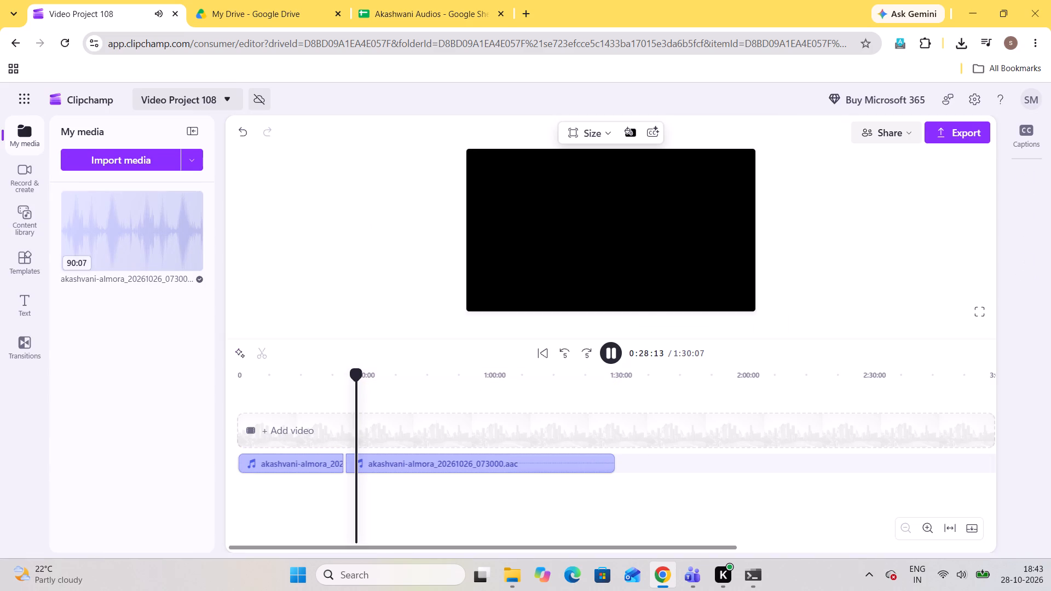
click(359, 404)
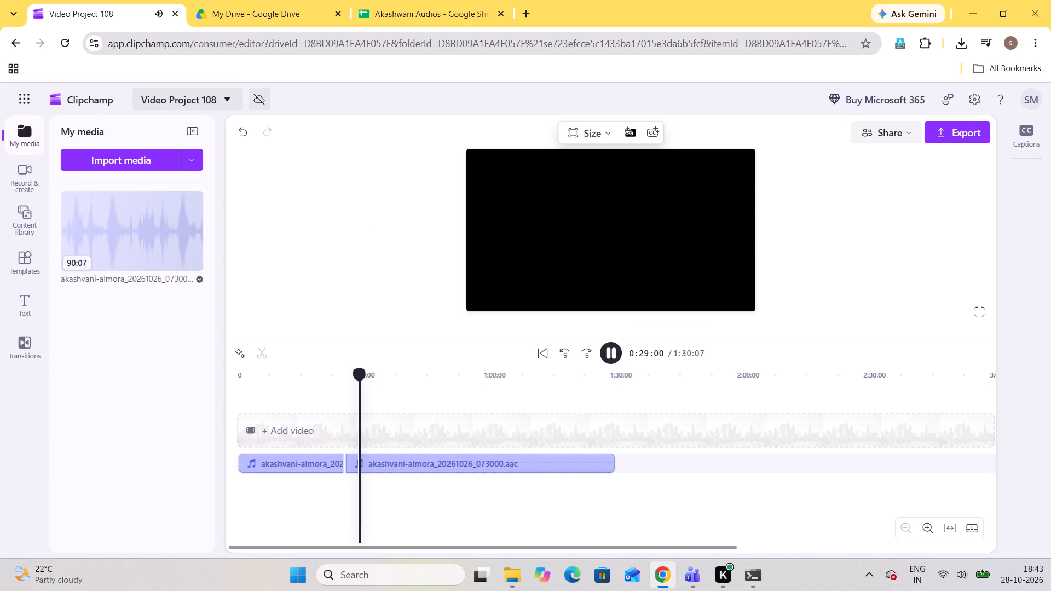
double_click(585, 345)
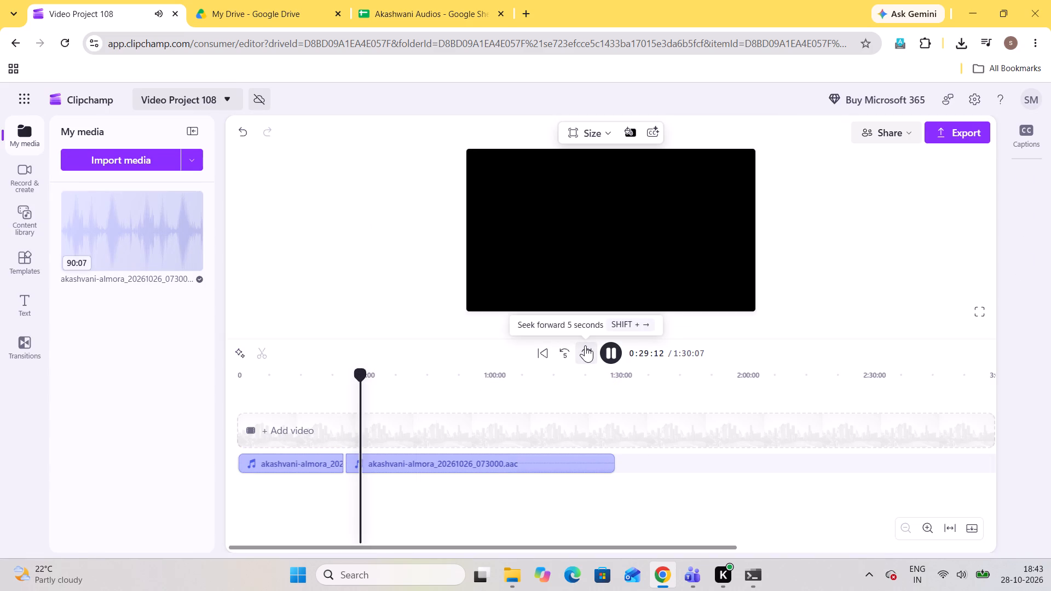
triple_click(585, 345)
triple_click(585, 345)
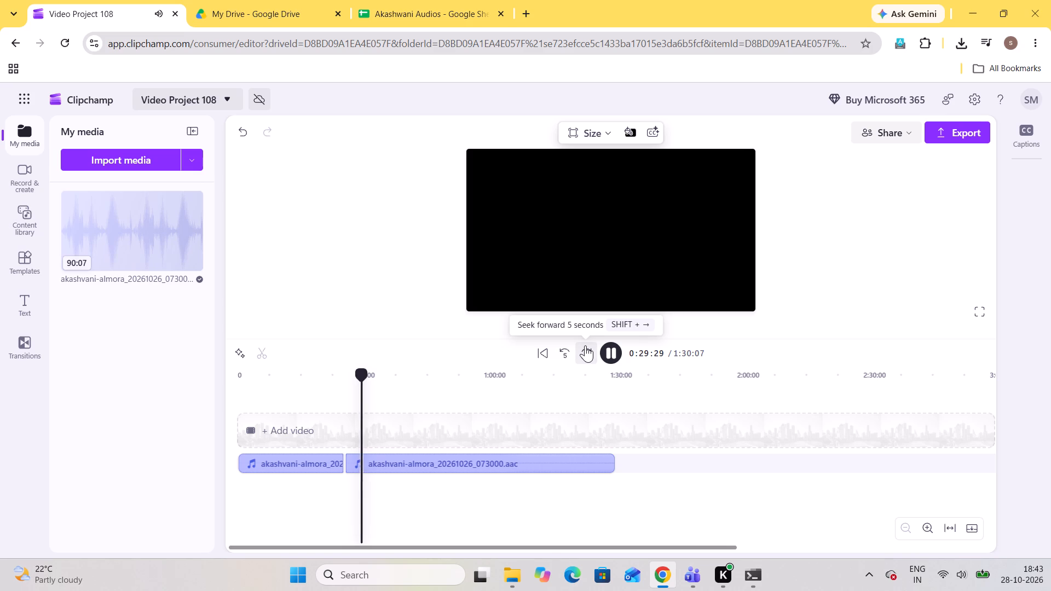
click(566, 349)
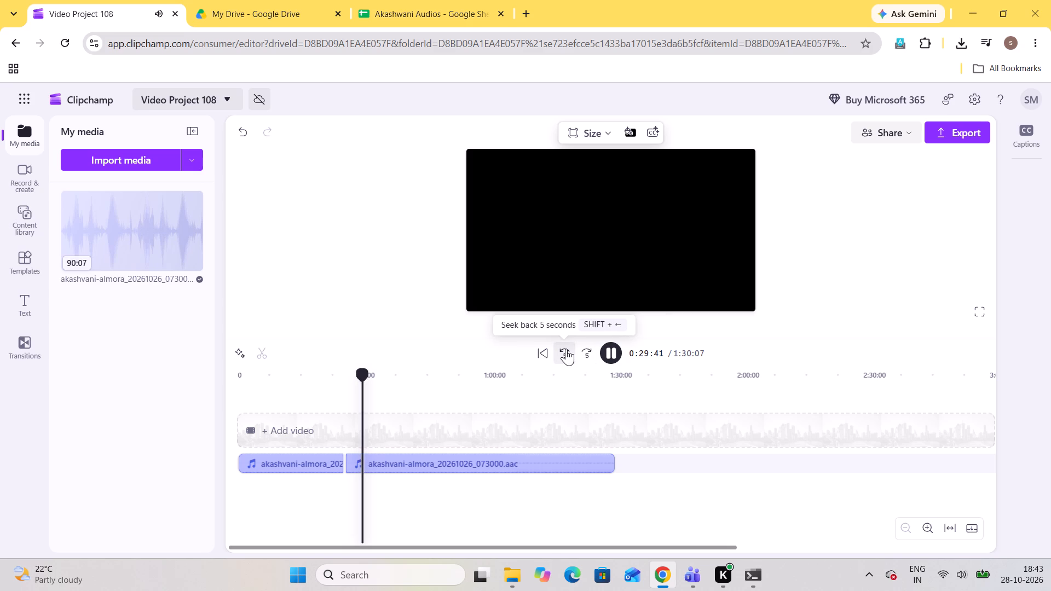
click(610, 352)
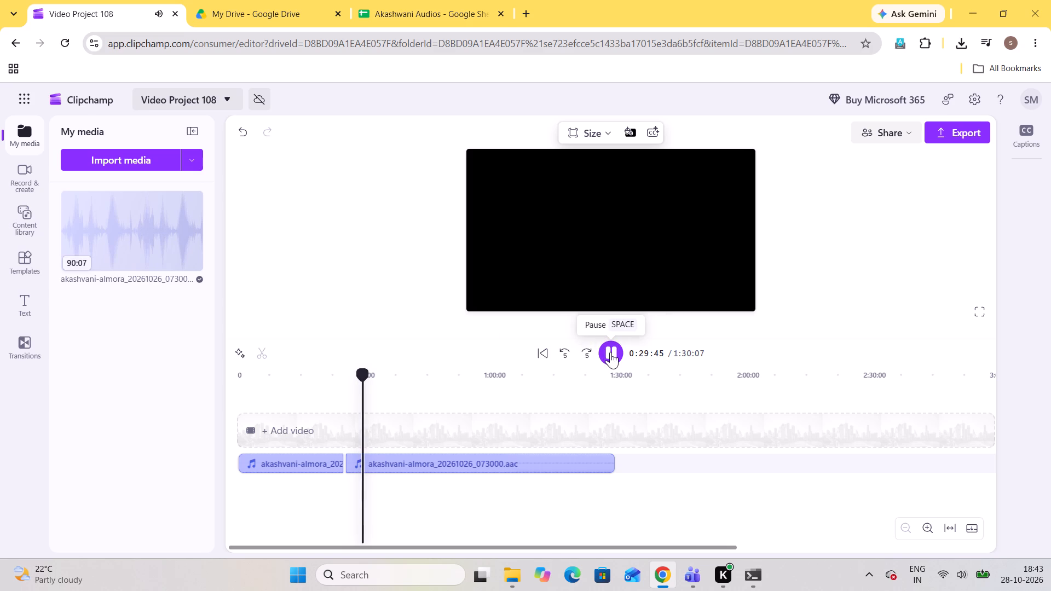
click(269, 351)
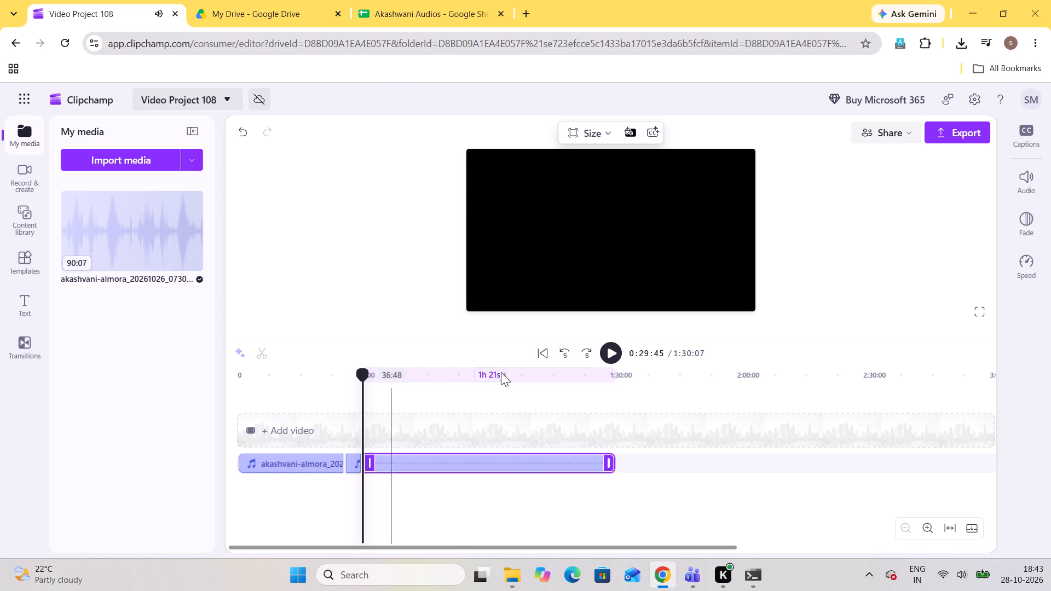
Delete the audio after the 29:45 cut and before the 25:31 cut, and close the empty gap before the song clip.
click(609, 361)
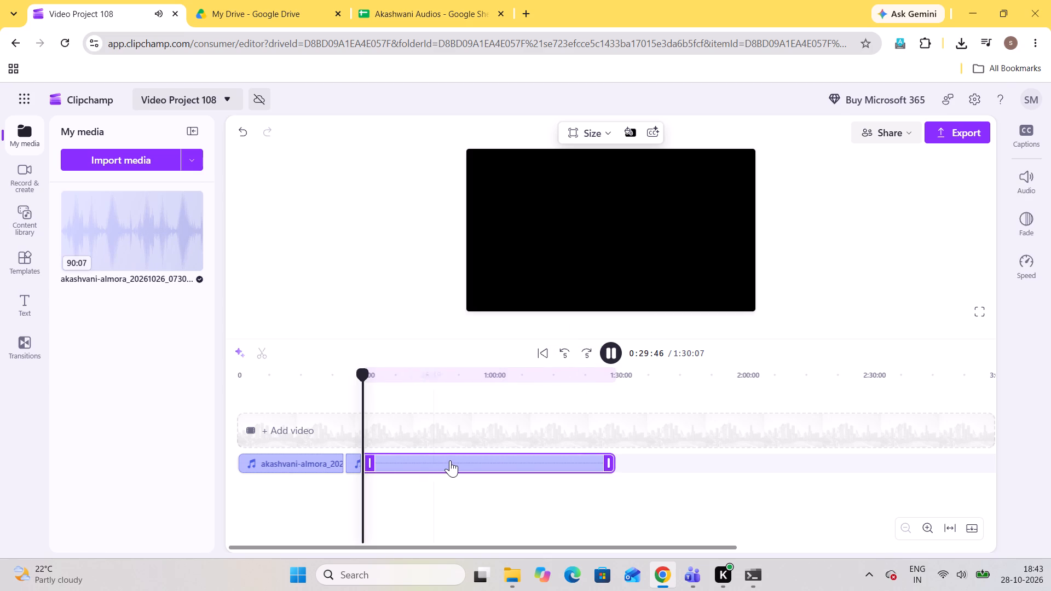
click(450, 460)
key(Delete)
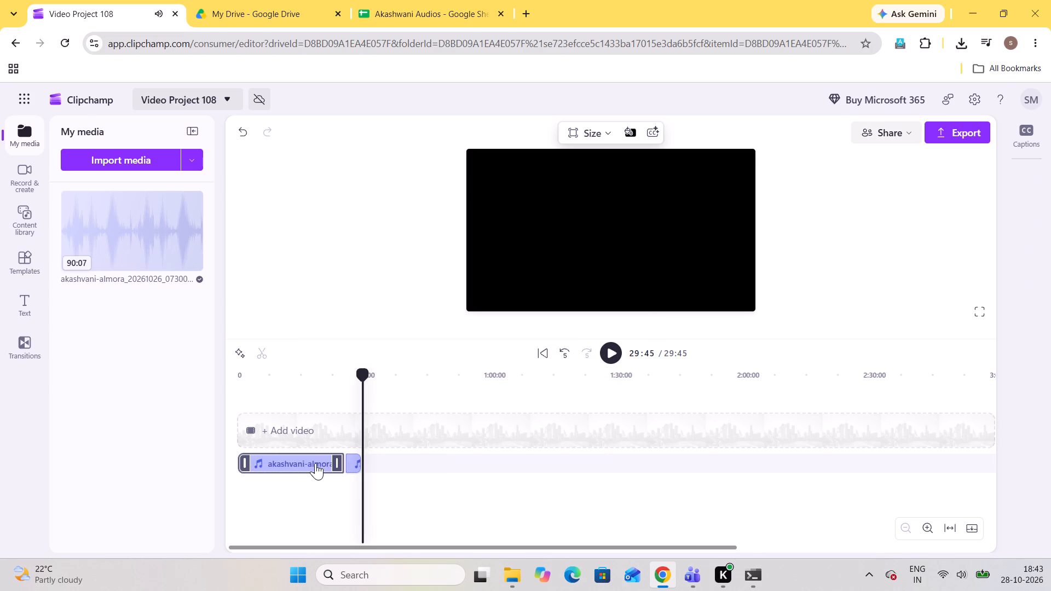
click(315, 463)
key(Delete)
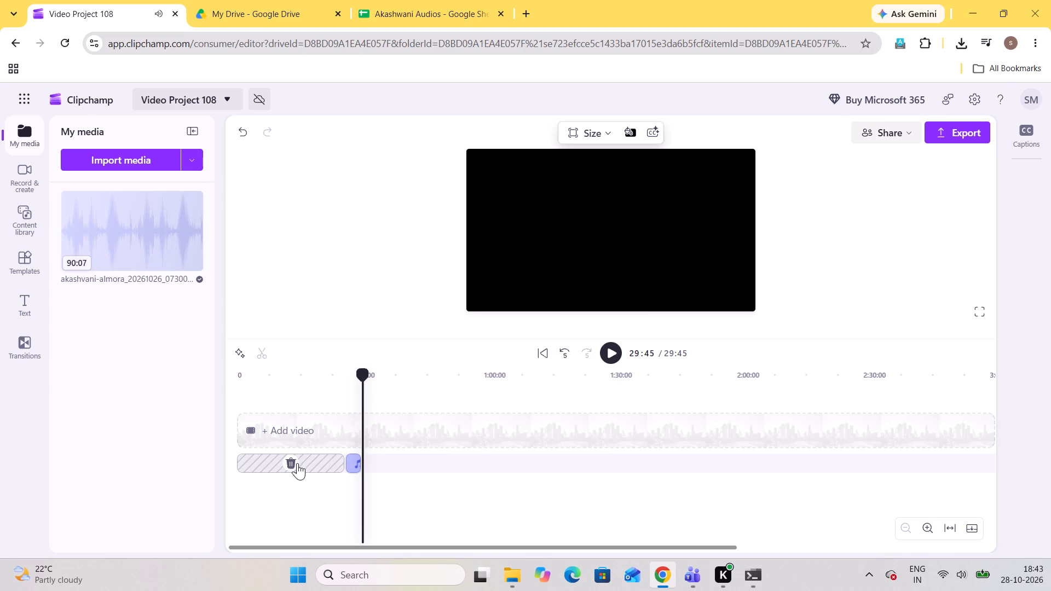
click(297, 463)
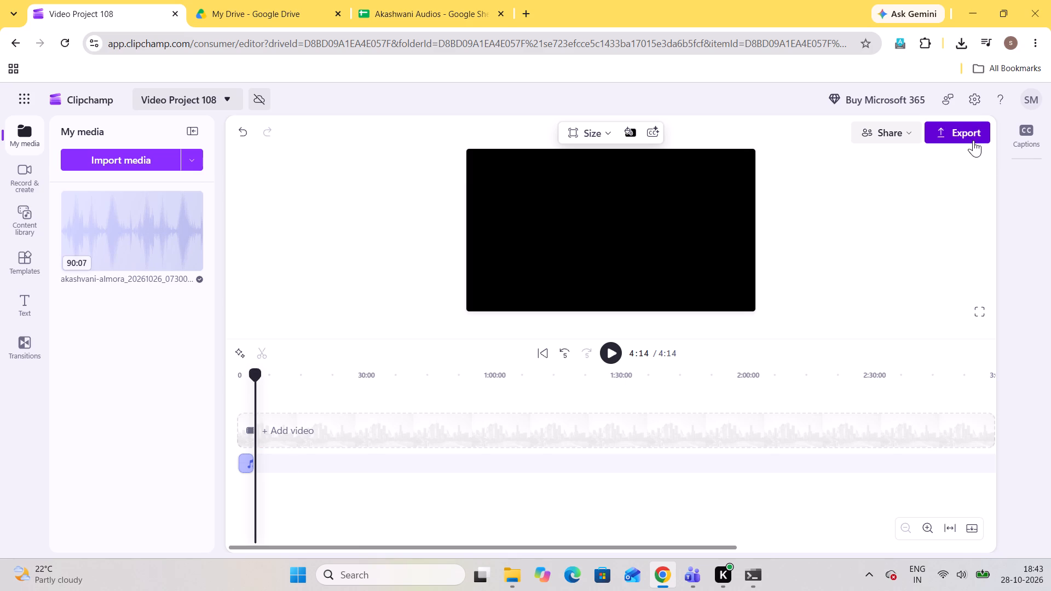
Export the song as audio-only and save the M4A file in the akashvani-almora_20261026_073000 folder.
click(973, 140)
click(680, 410)
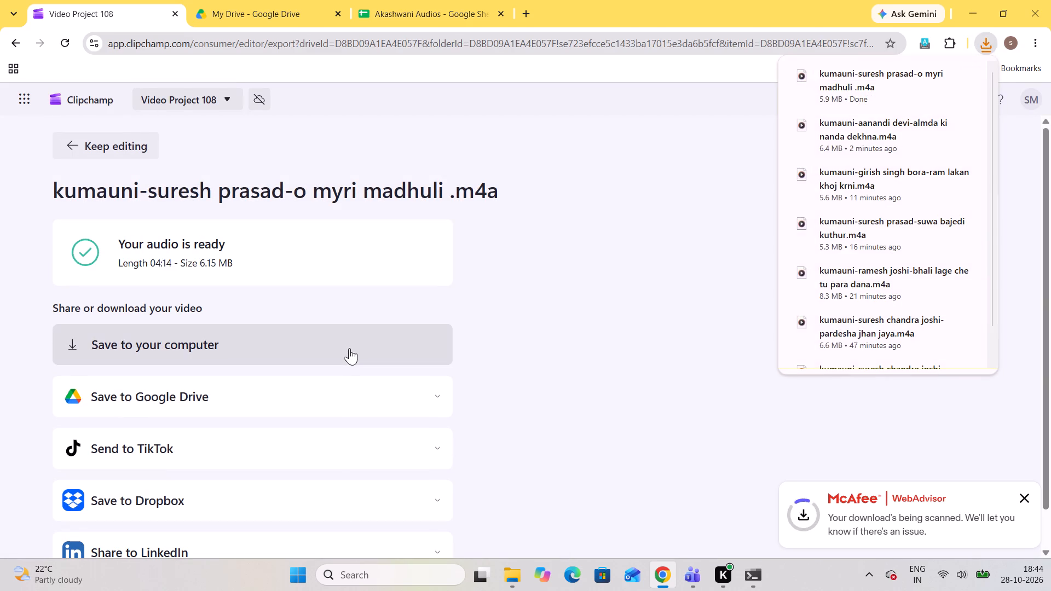
click(349, 348)
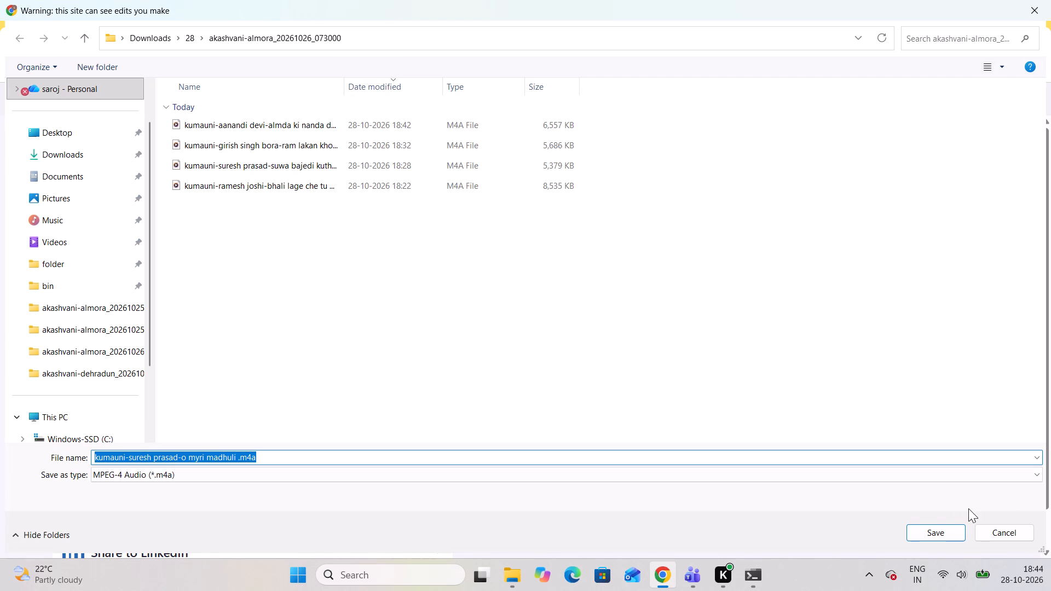
click(919, 526)
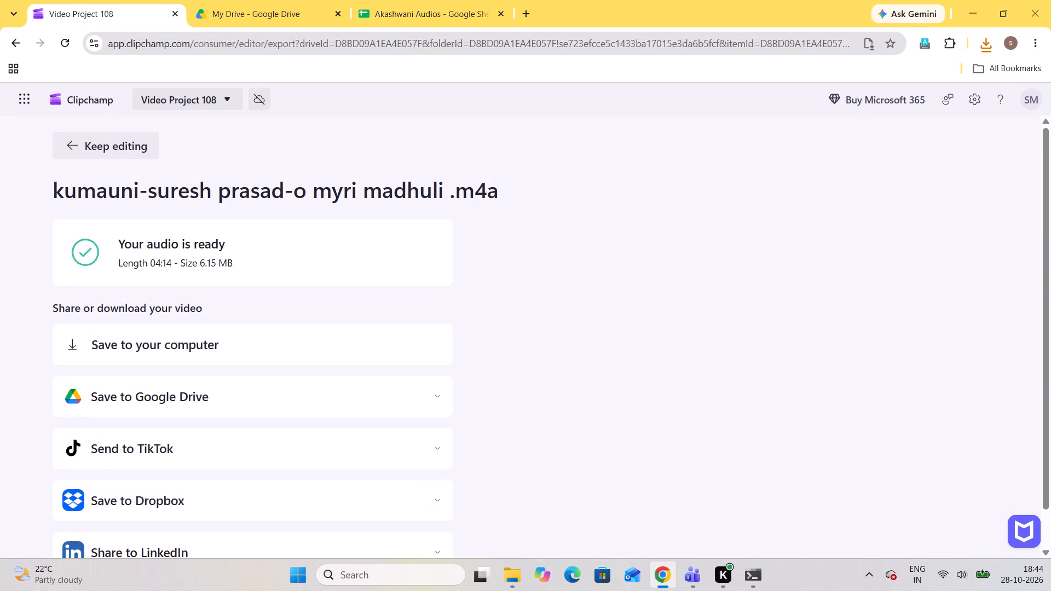
Return to editing and replace the exported song clip on the timeline with the full akashvani-almora_20261026_073000 recording.
click(73, 153)
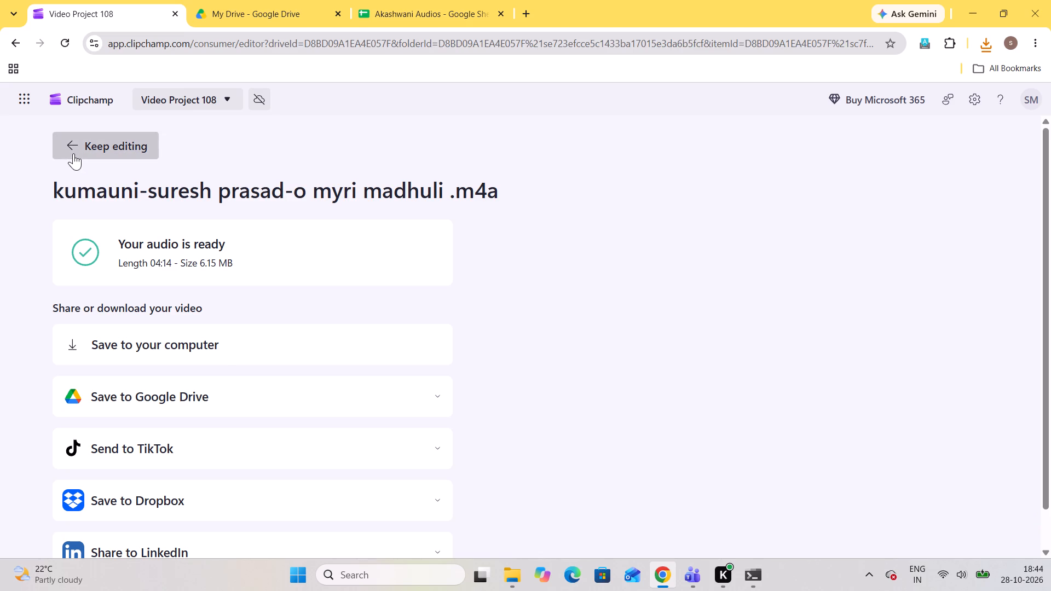
click(378, 466)
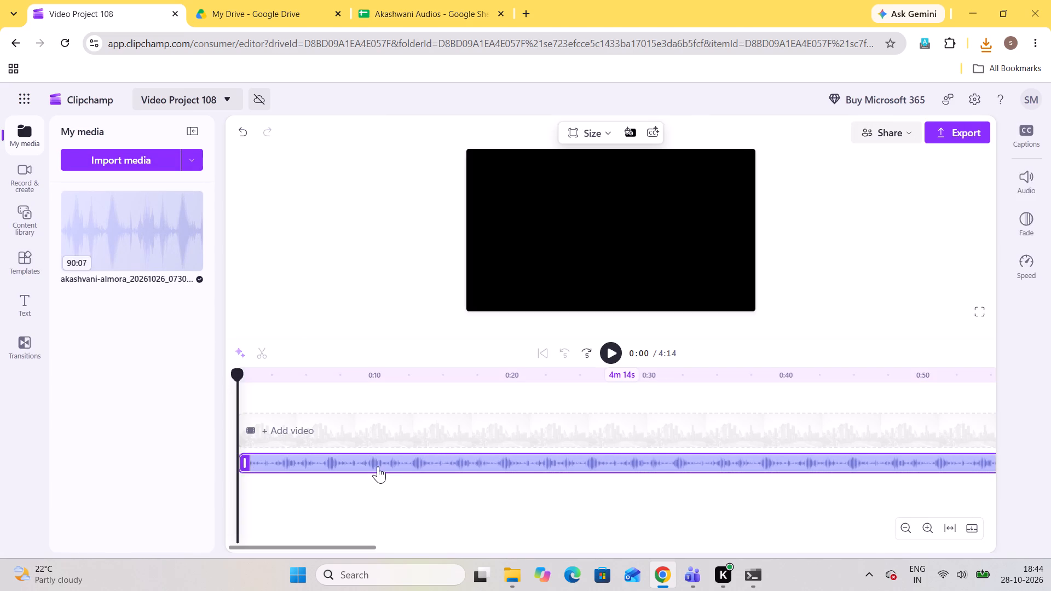
key(Delete)
drag(101, 218, 127, 240)
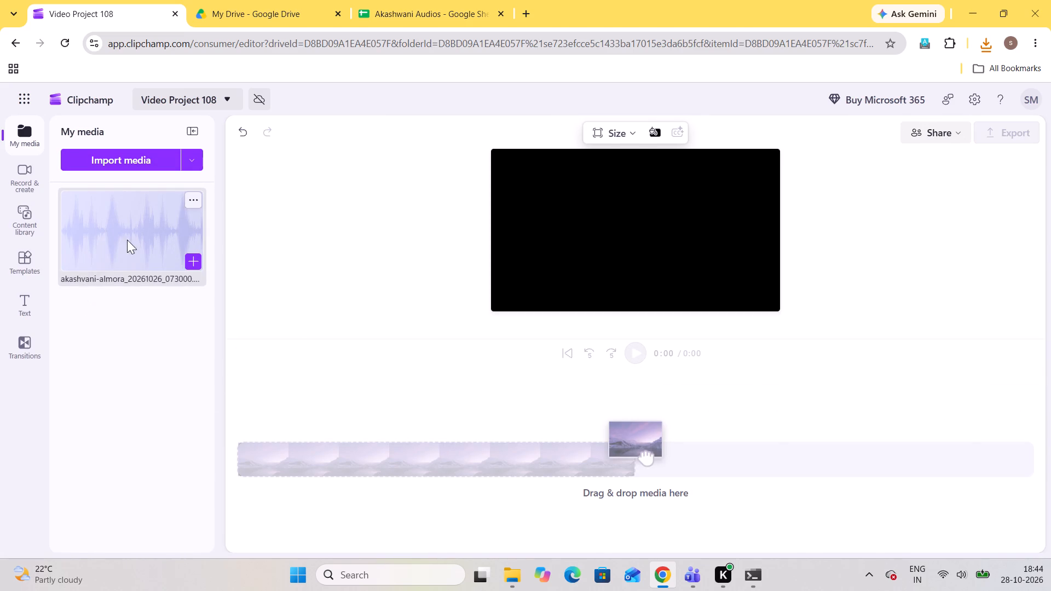
drag(127, 240, 272, 401)
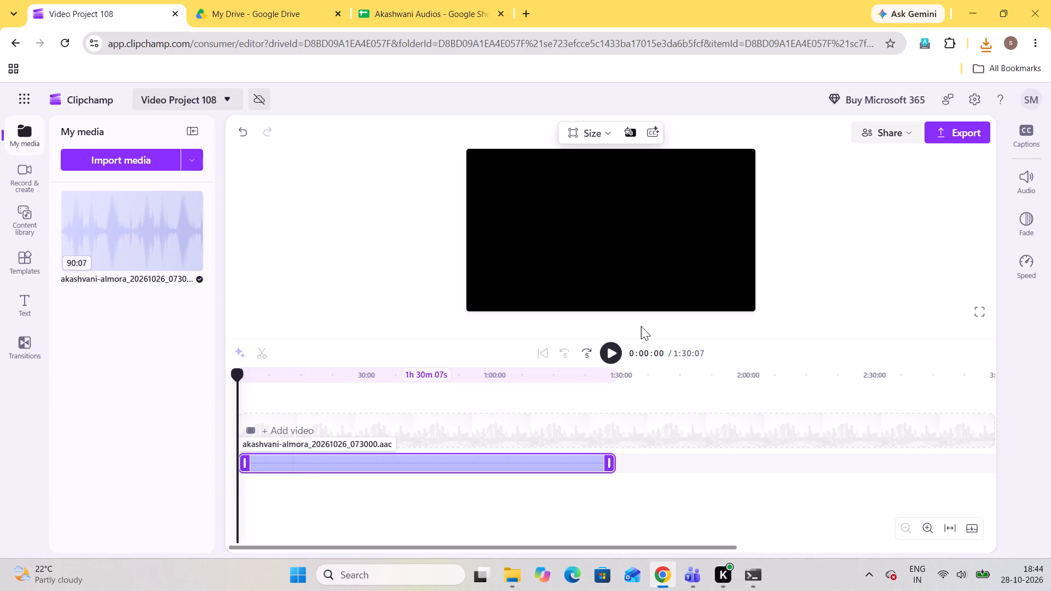
Skim through the full akashvani-almora_20261026_073000 recording from the start to 1:30:07, listening for further songs.
click(615, 355)
key(Right)
key(Right)
key(Right)
key(Right)
key(Right)
key(Right)
key(Right)
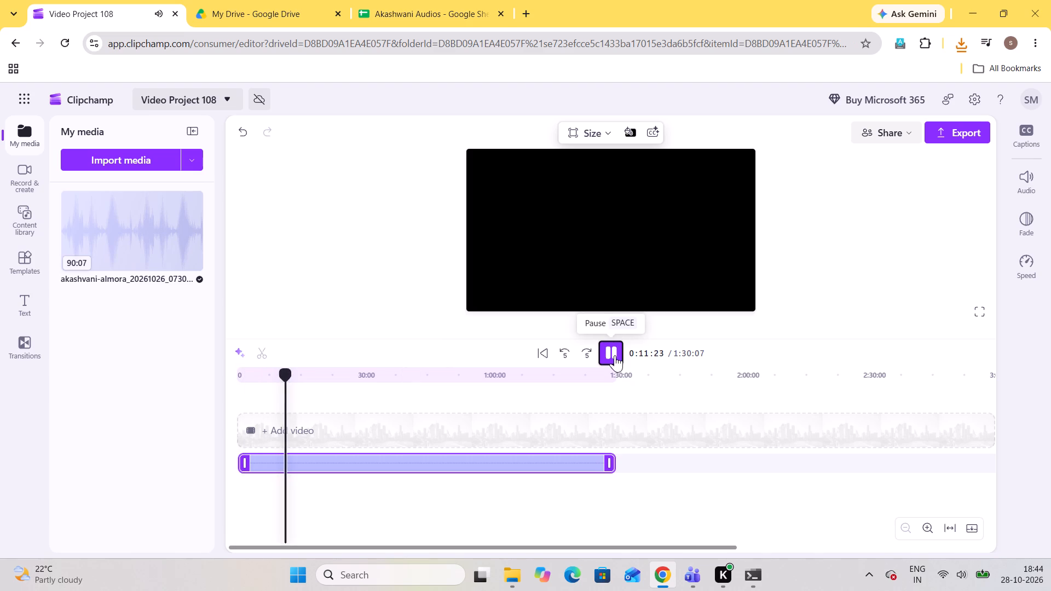
key(Right)
key(Right)
key(Right)
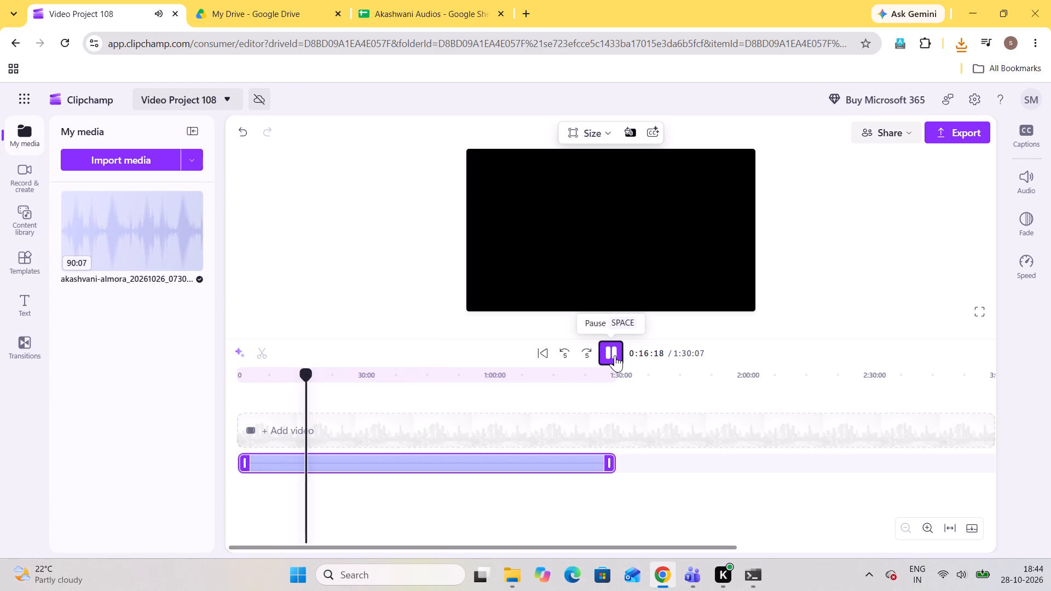
key(Right)
key(Right)
key(Right)
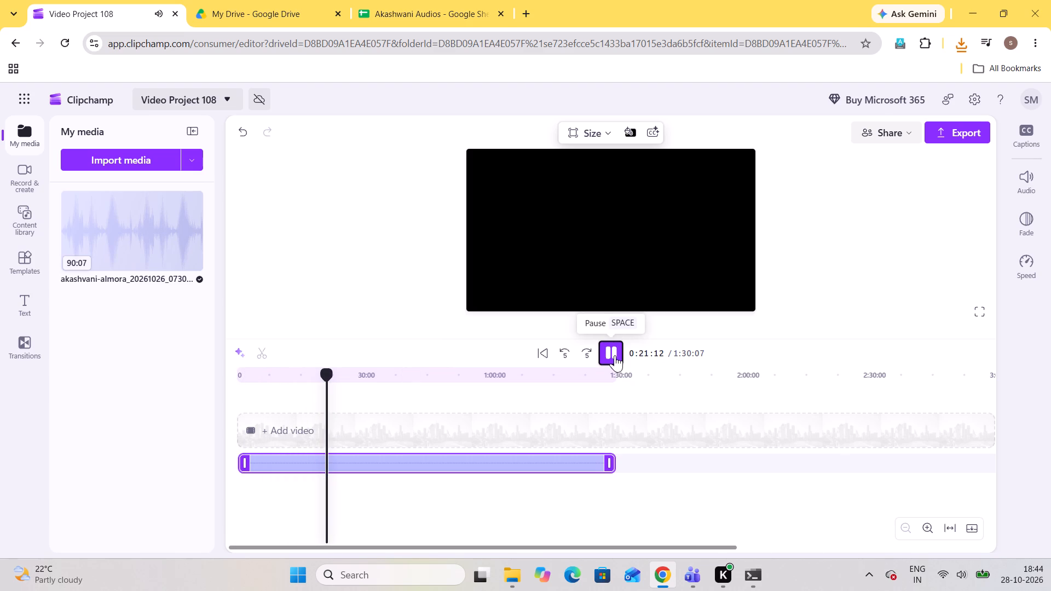
key(Right)
key(Right)
key(Right)
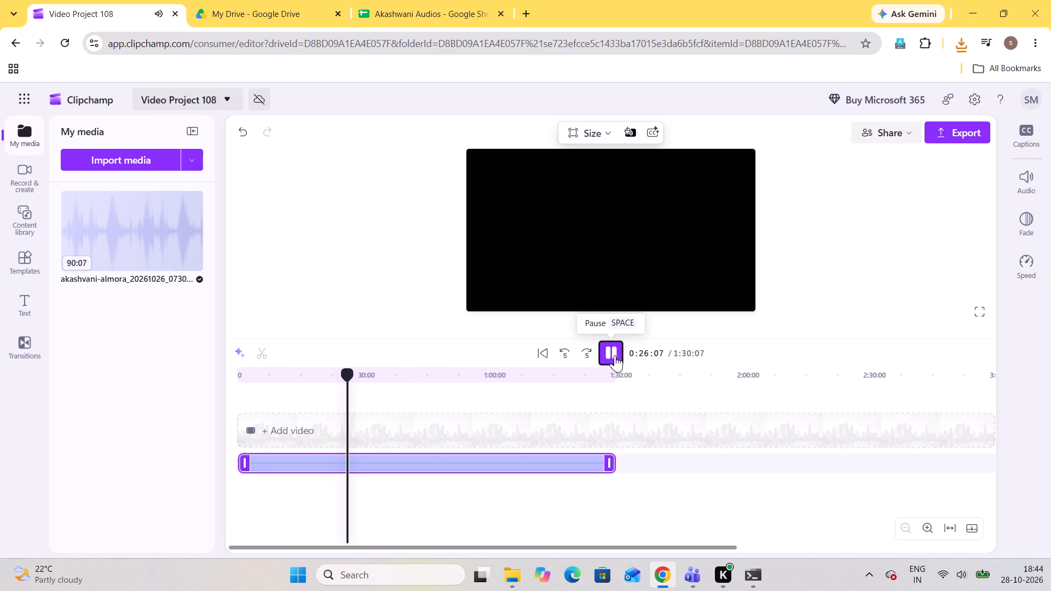
key(Right)
key(Right)
key(Right)
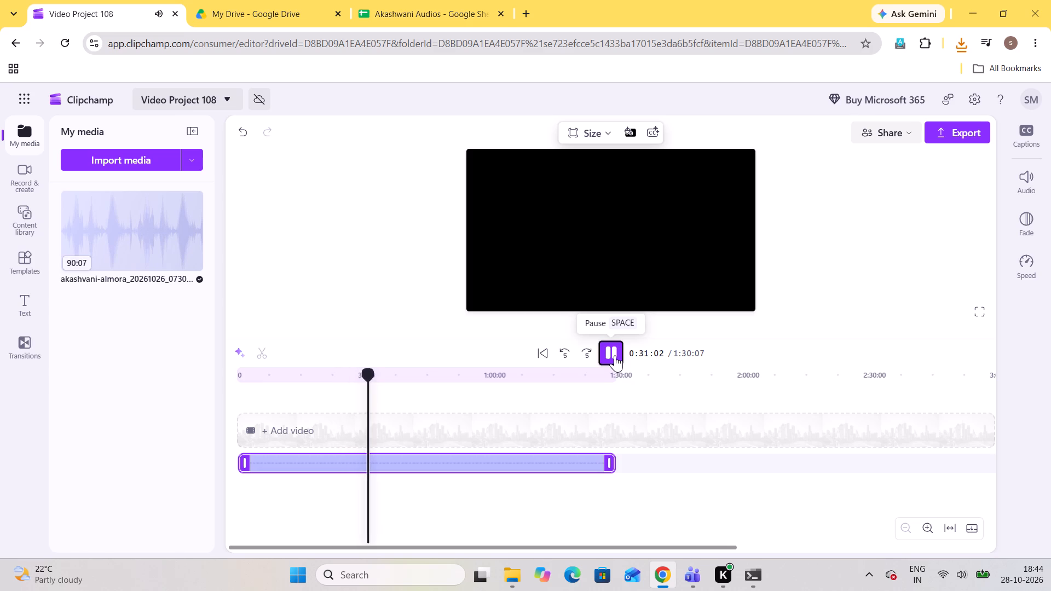
key(Right)
key(Right)
key(Right)
key(Right)
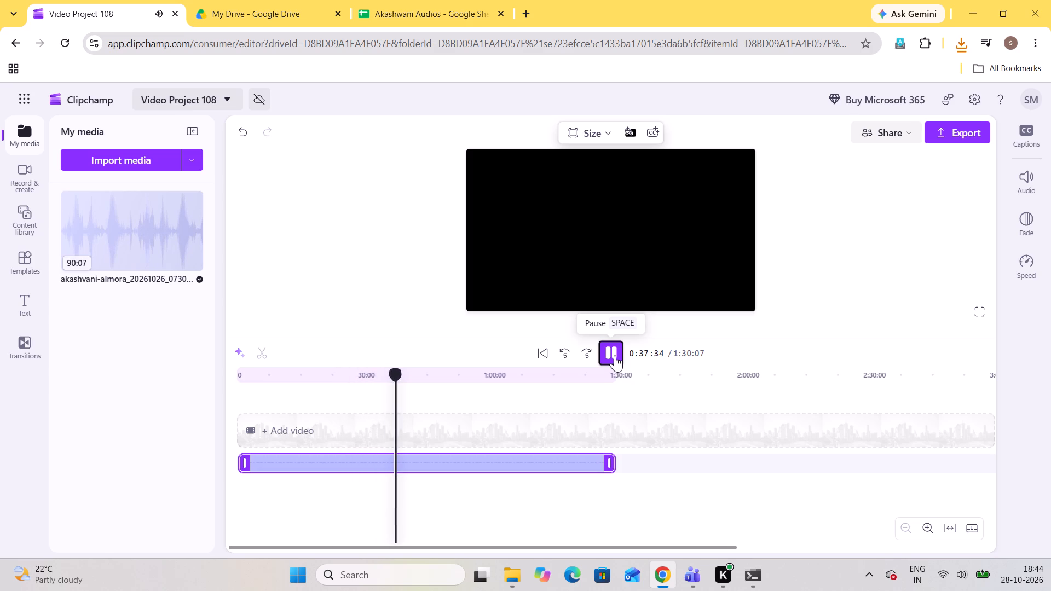
key(Right)
key(Right)
key(Right)
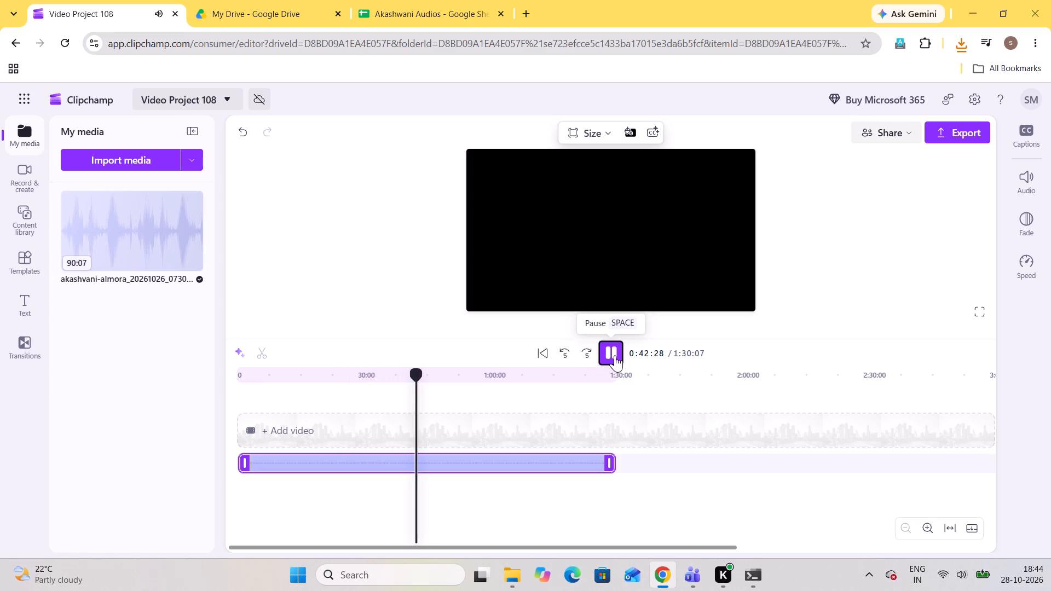
key(Right)
key(Right)
key(Right)
key(Right)
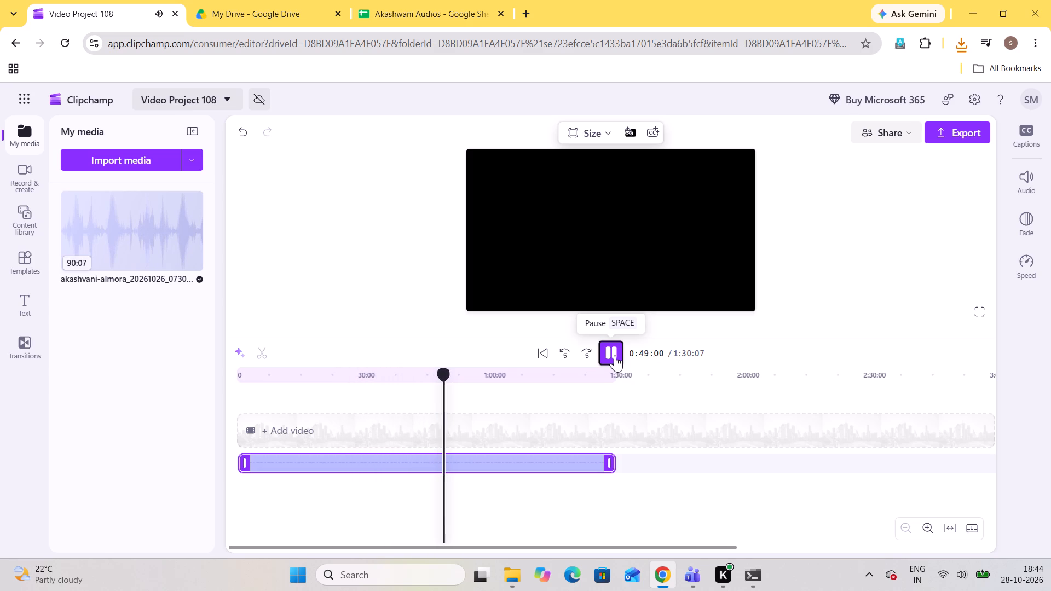
key(Right)
key(Right)
key(Right)
key(Right)
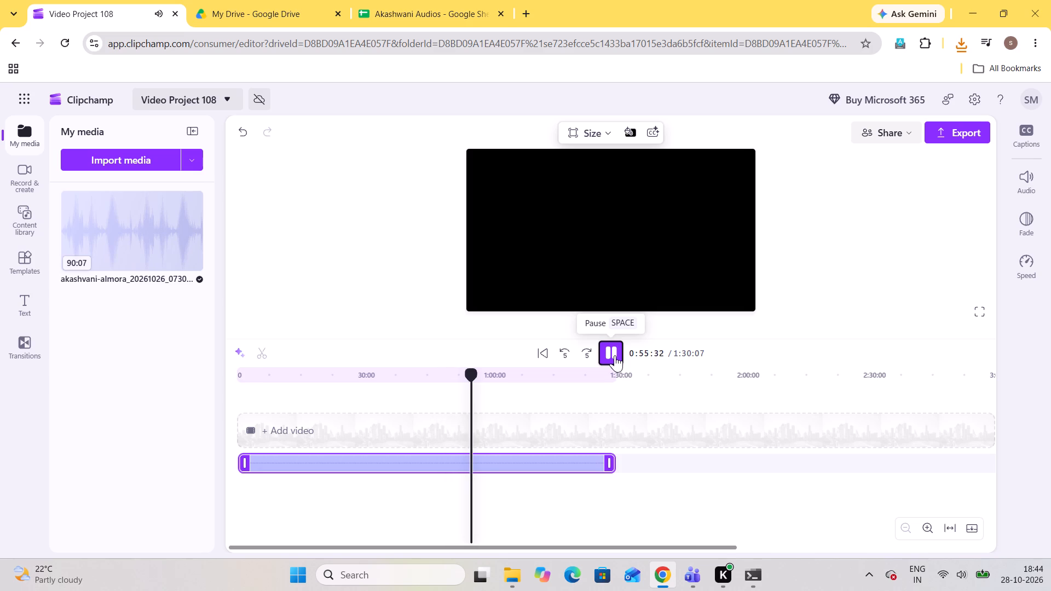
key(Right)
key(Right)
key(Right)
key(Right)
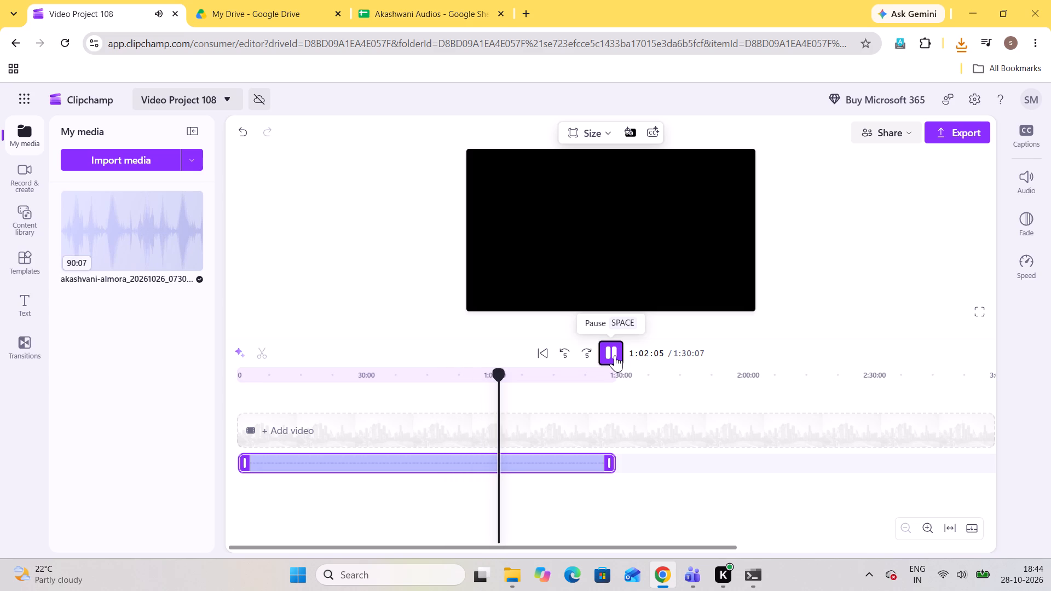
key(Right)
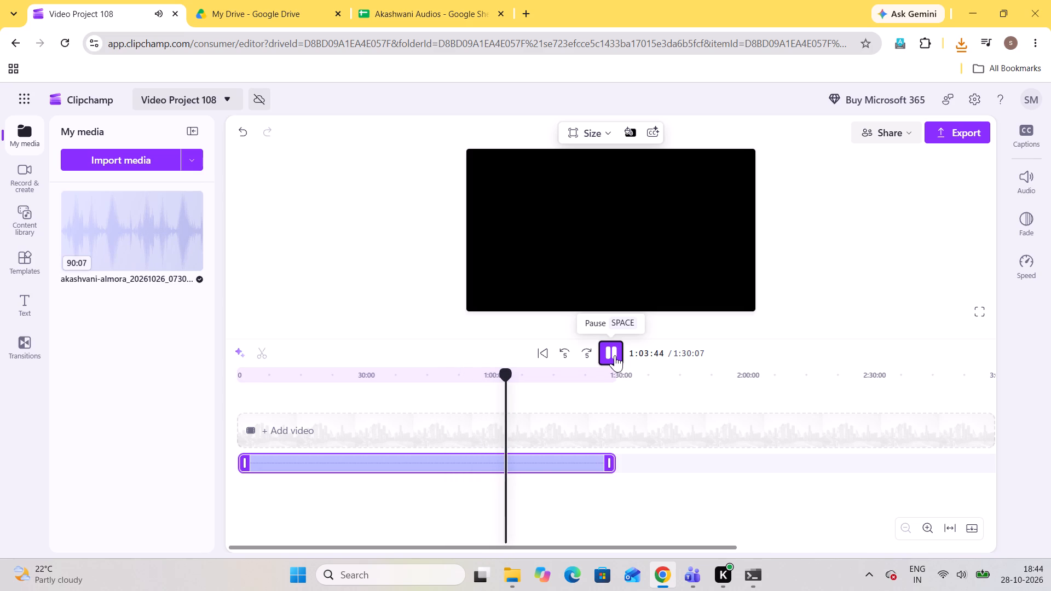
key(Right)
key(Right)
key(Right)
key(Right)
key(Right)
key(Right)
key(Right)
key(Right)
key(Right)
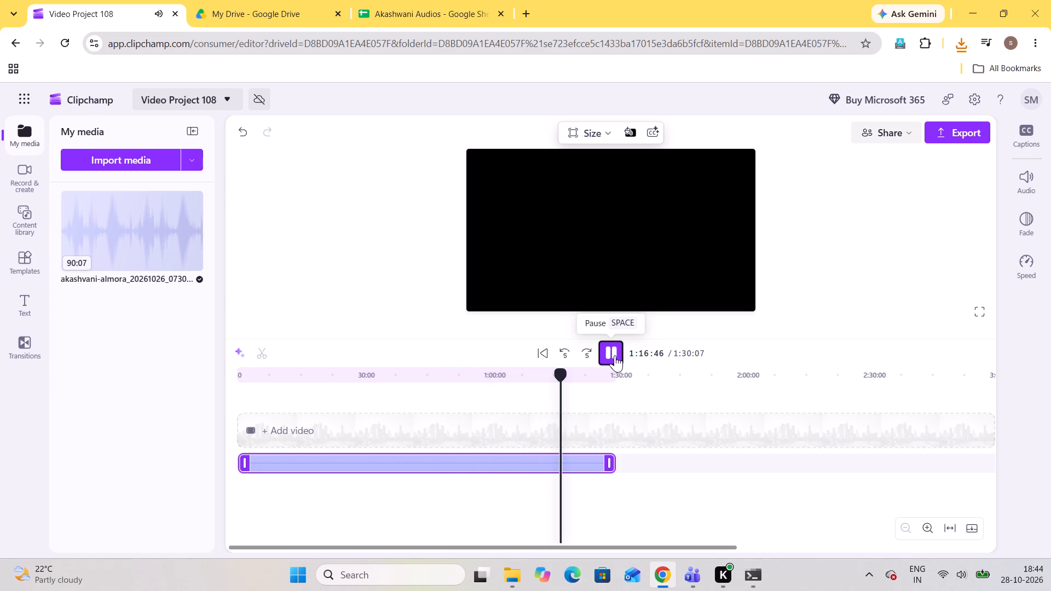
key(Right)
key(Right)
key(Right)
key(Right)
key(Right)
key(Right)
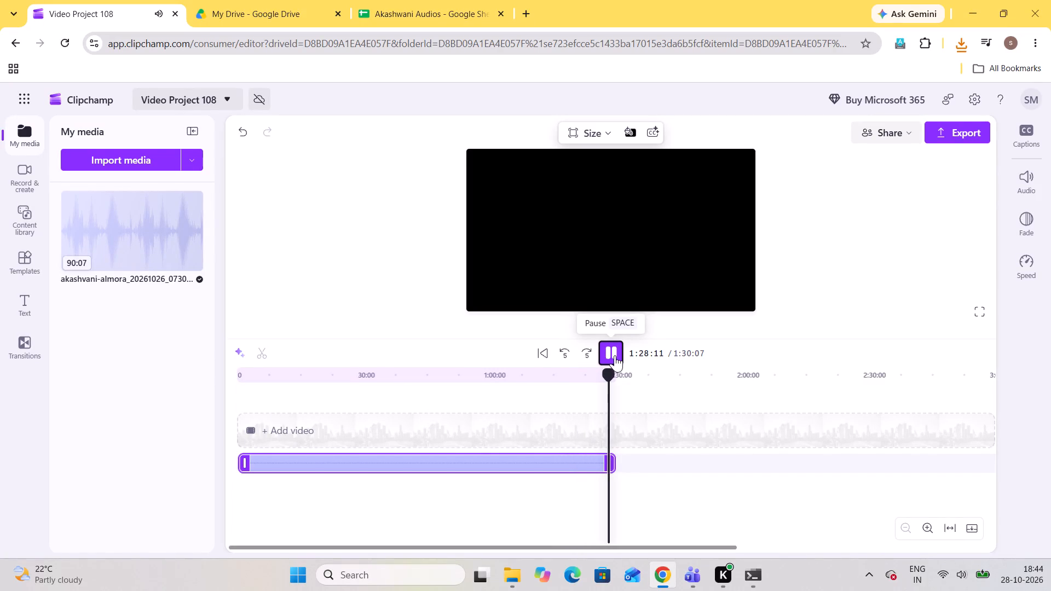
key(Right)
key(Right)
click(615, 355)
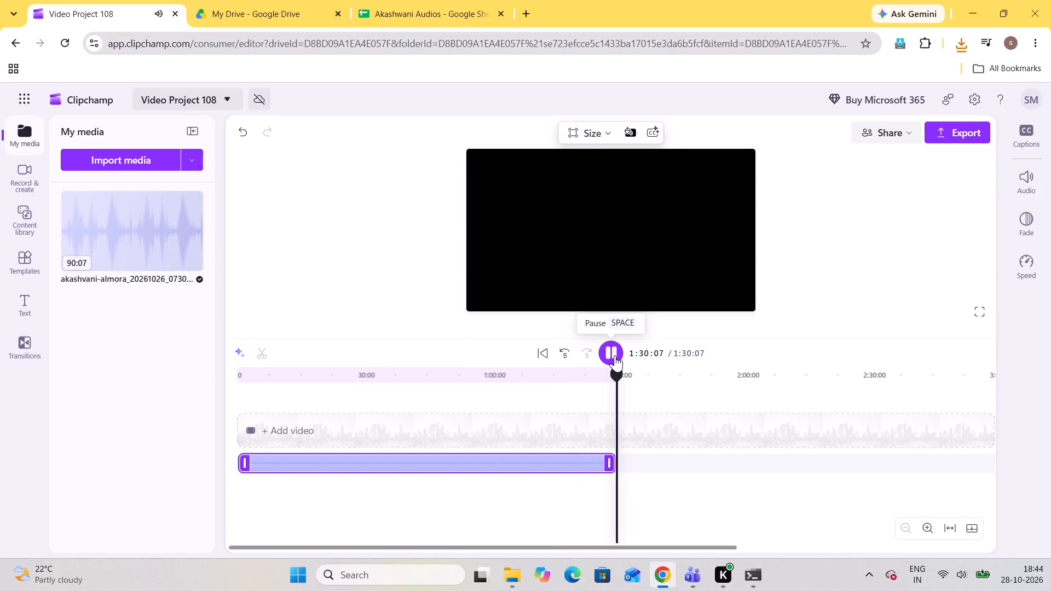
Import akashvani-almora_20261026_110000.aac, akashvani-najibabad_20261026_133000_2xMERGED.aac and akashvani-dehradun_20261026_102000.aac from the Downloads folder into the project media.
click(134, 160)
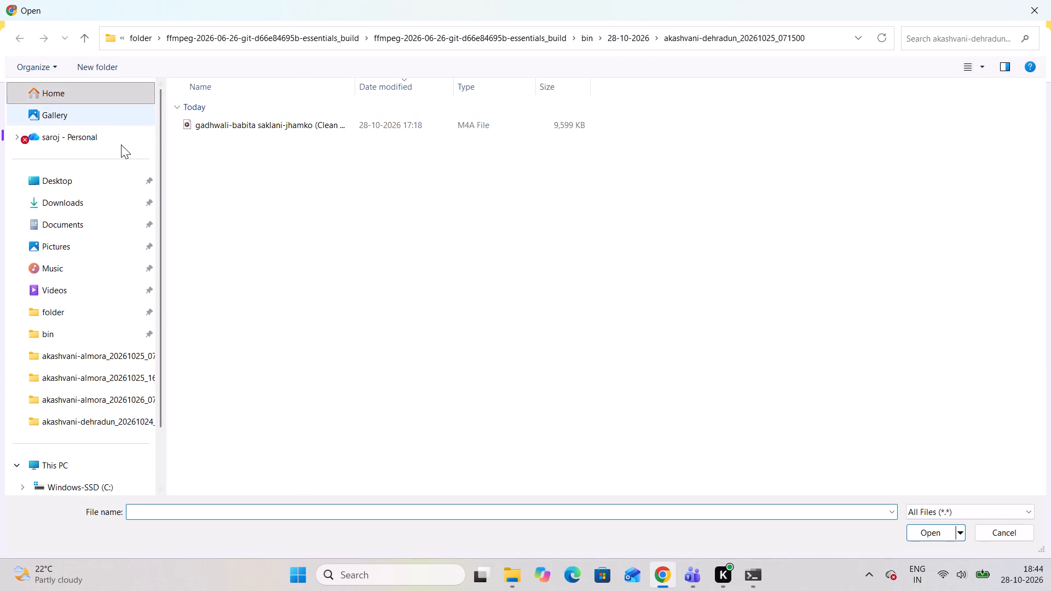
click(105, 206)
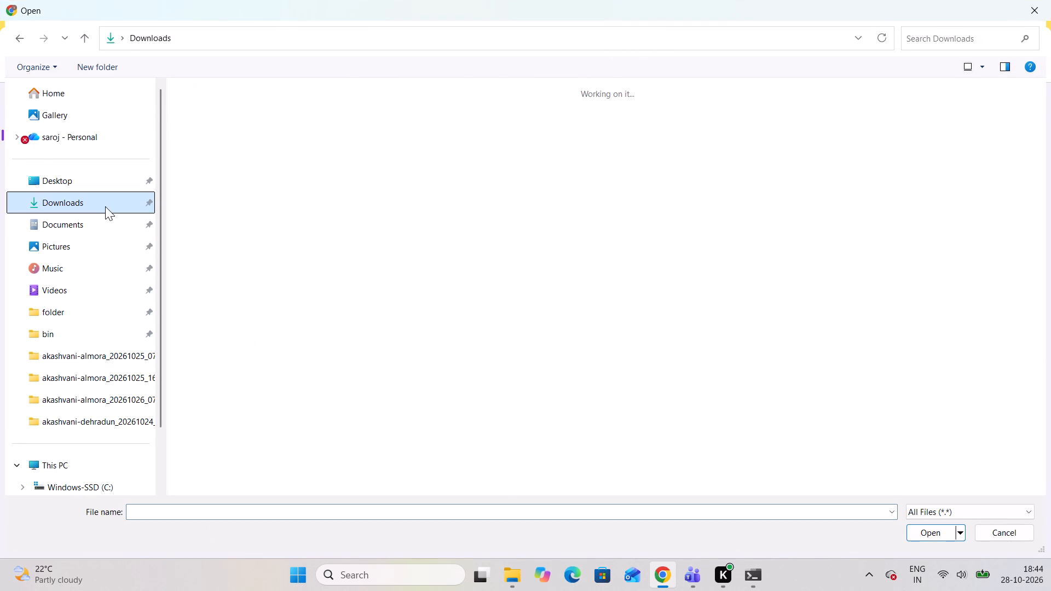
scroll(336, 166, up, 20)
scroll(336, 166, up, 20)
scroll(336, 166, up, 20)
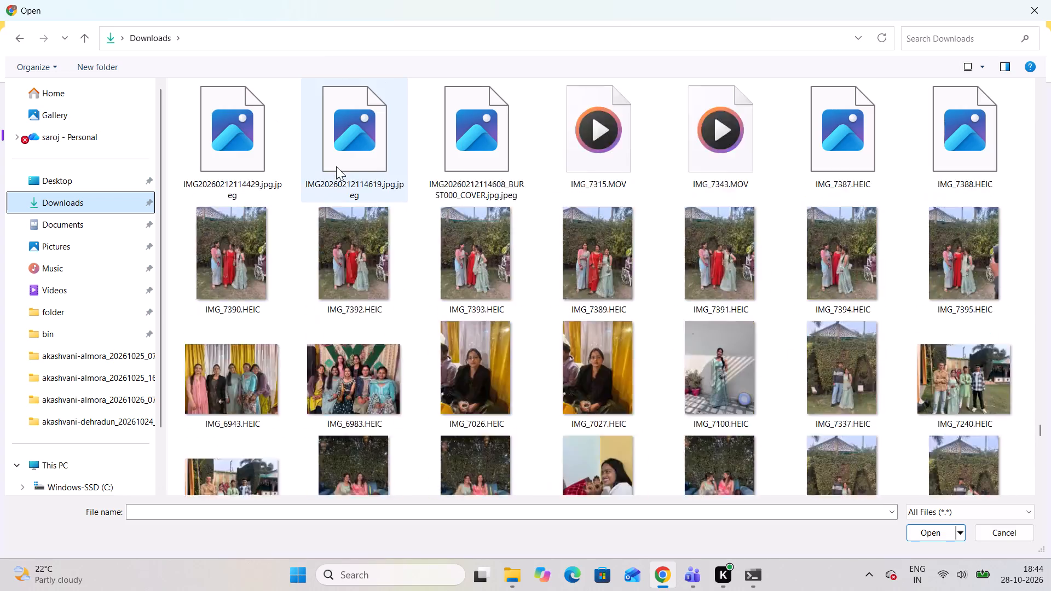
scroll(336, 166, up, 20)
scroll(336, 166, up, 20)
scroll(336, 166, up, 20)
scroll(336, 166, up, 20)
scroll(336, 166, up, 20)
scroll(336, 166, up, 20)
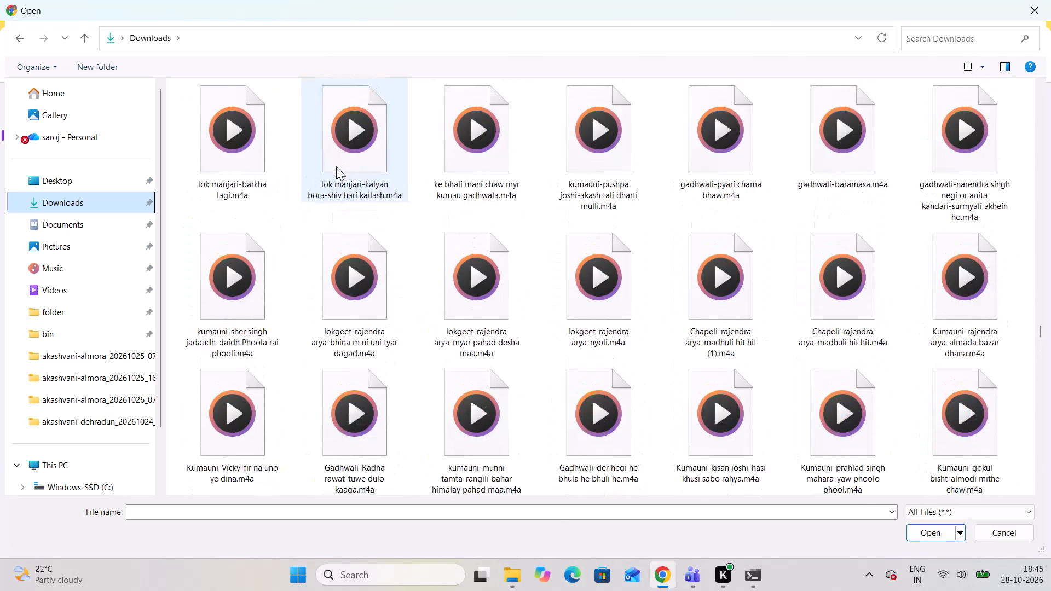
scroll(336, 166, up, 20)
scroll(336, 166, up, 20)
scroll(336, 166, up, 20)
scroll(336, 166, up, 20)
scroll(336, 166, up, 20)
scroll(336, 166, up, 20)
scroll(336, 166, up, 20)
scroll(336, 166, up, 20)
scroll(336, 166, up, 20)
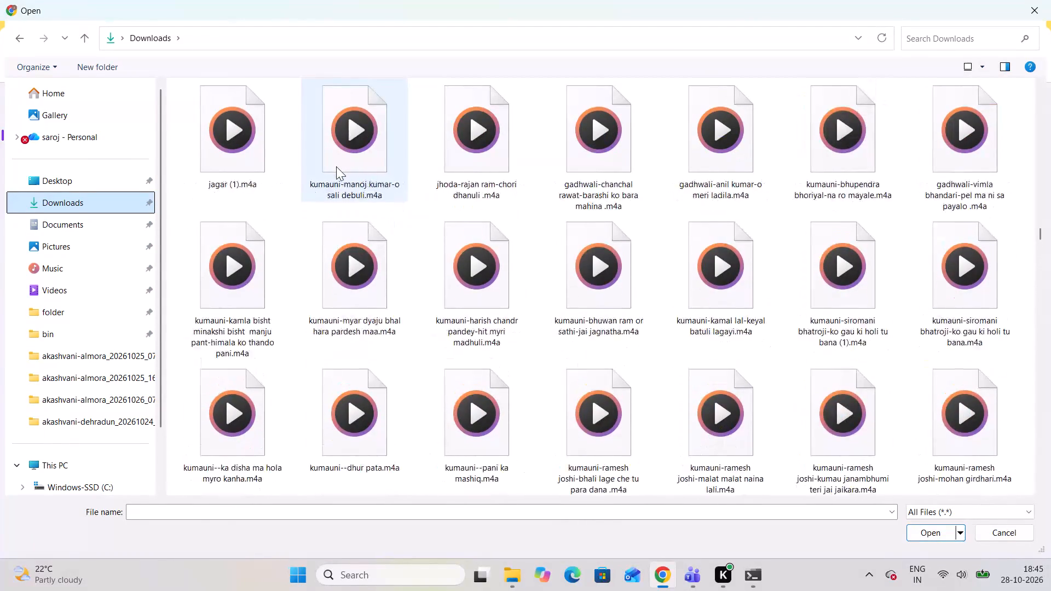
scroll(336, 166, up, 9)
scroll(336, 166, up, 20)
scroll(336, 166, up, 20)
scroll(336, 166, up, 20)
scroll(336, 166, up, 19)
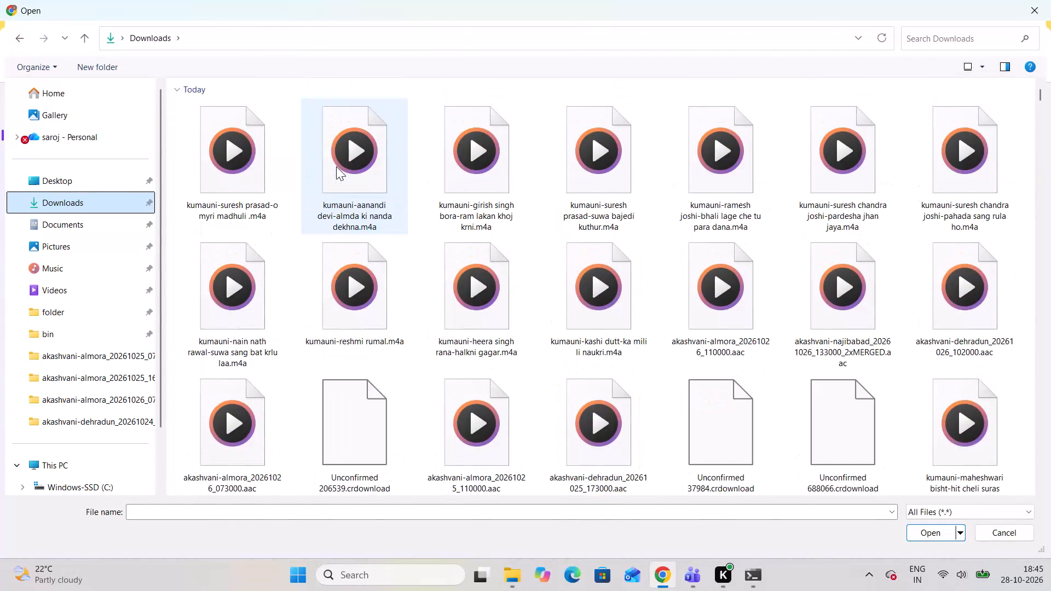
scroll(336, 166, up, 20)
scroll(336, 166, up, 2)
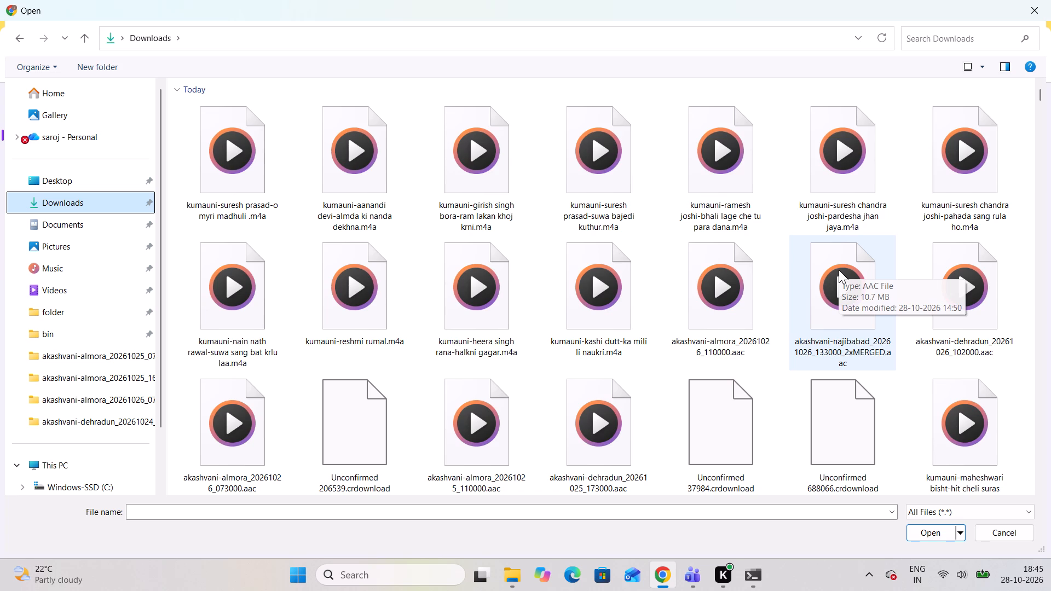
scroll(839, 270, down, 1)
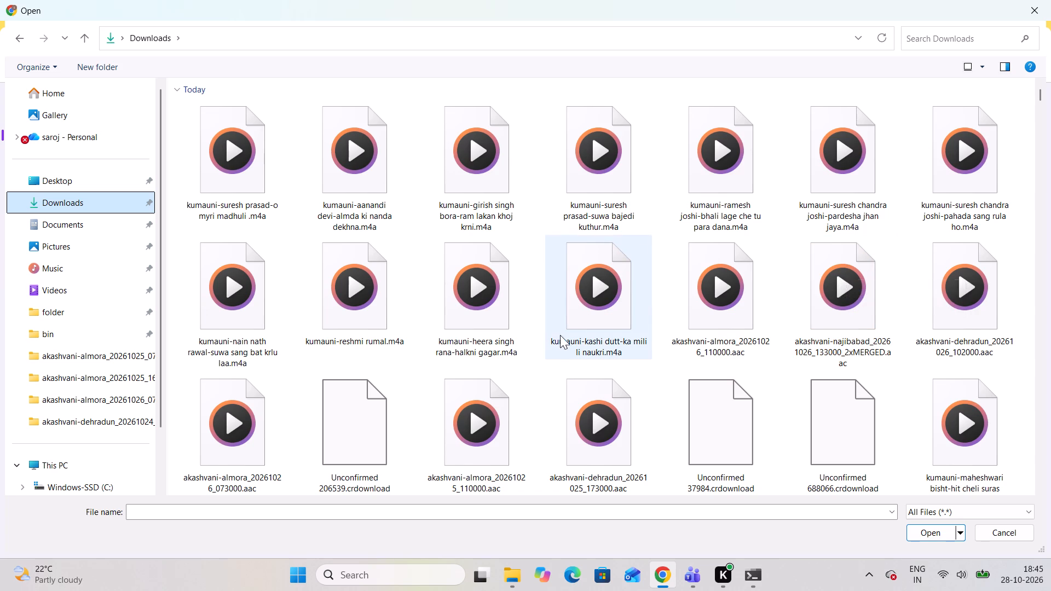
ctrl+click(929, 333)
ctrl+click(841, 329)
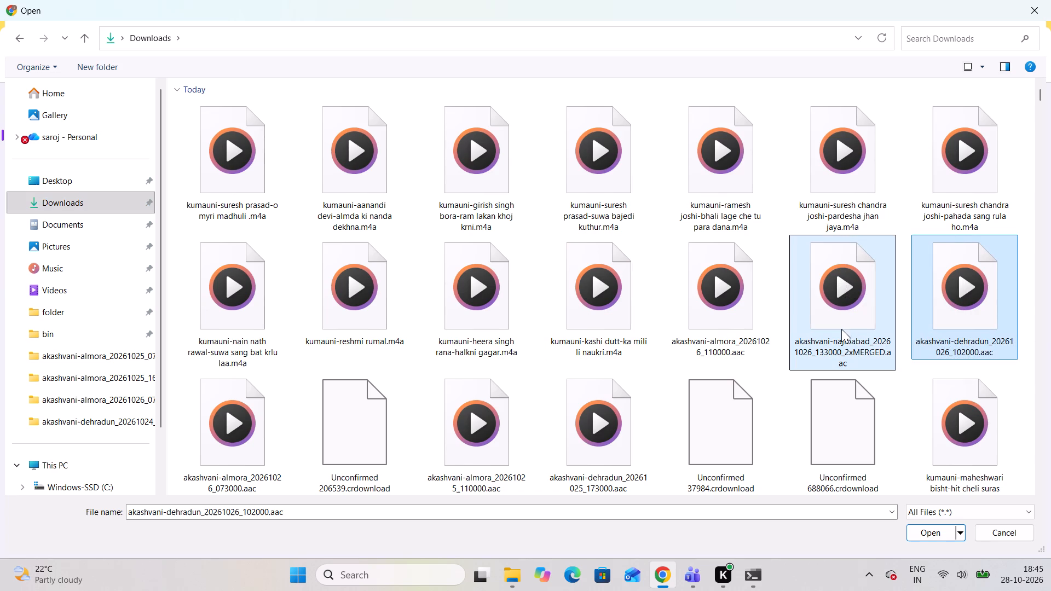
ctrl+click(726, 309)
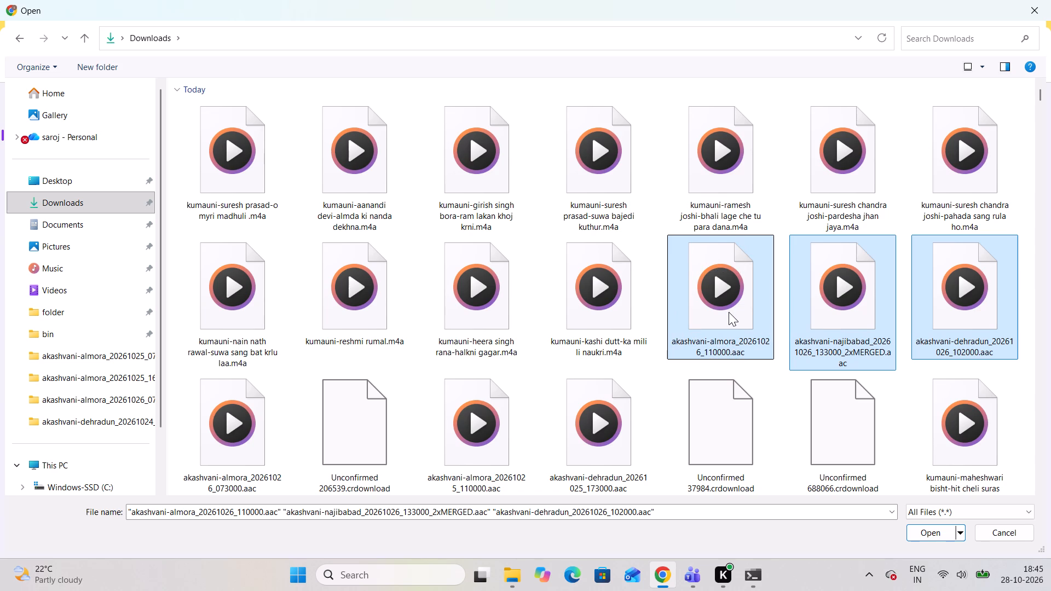
click(921, 535)
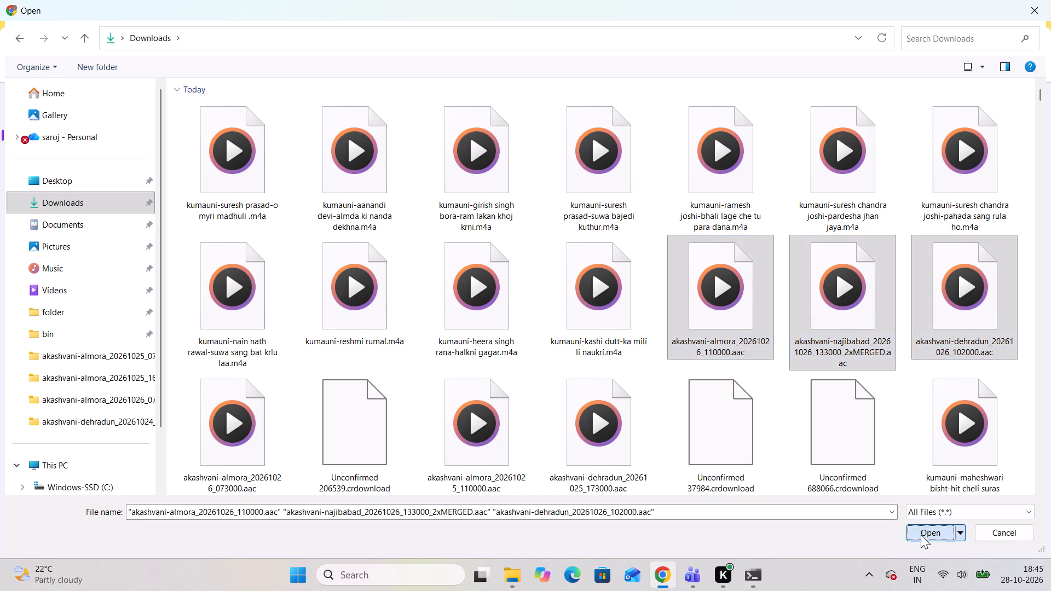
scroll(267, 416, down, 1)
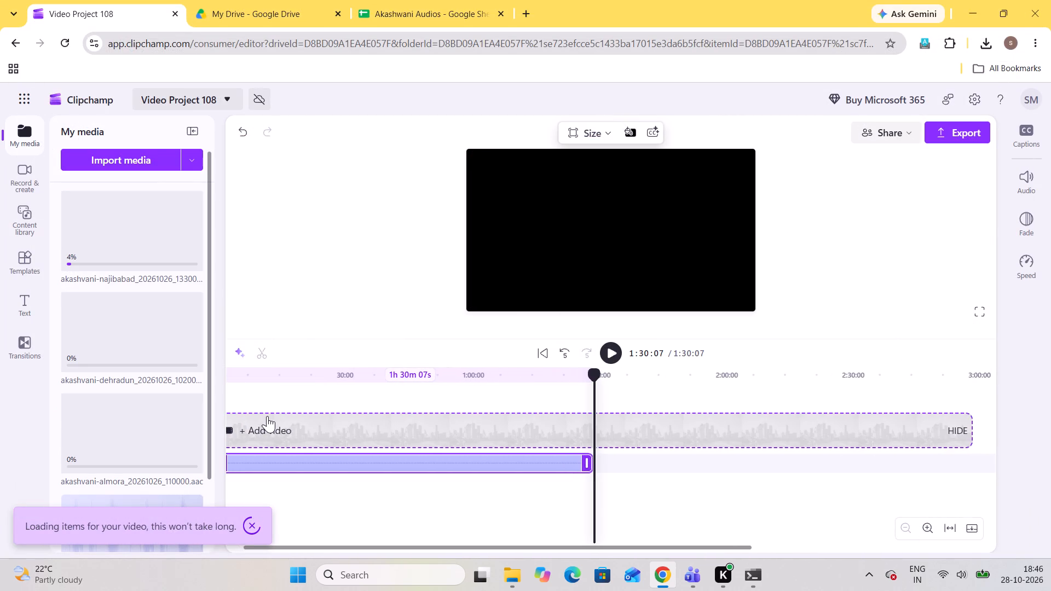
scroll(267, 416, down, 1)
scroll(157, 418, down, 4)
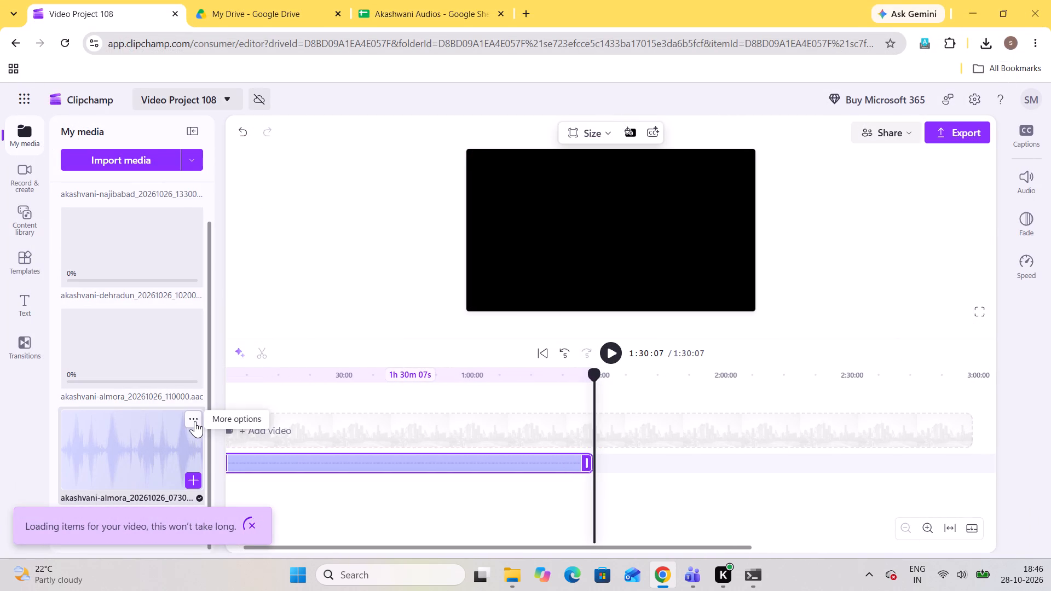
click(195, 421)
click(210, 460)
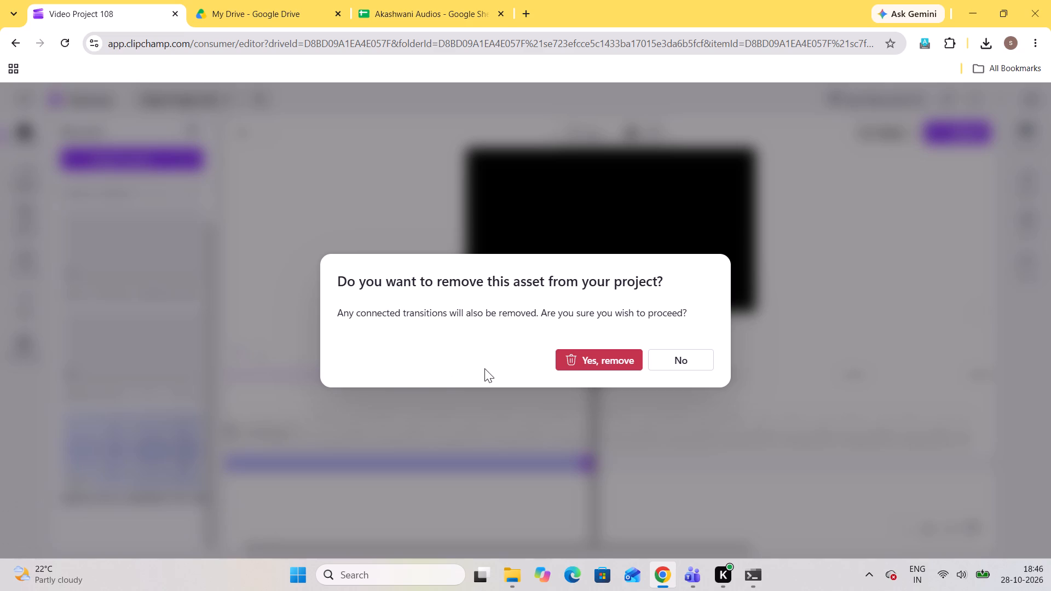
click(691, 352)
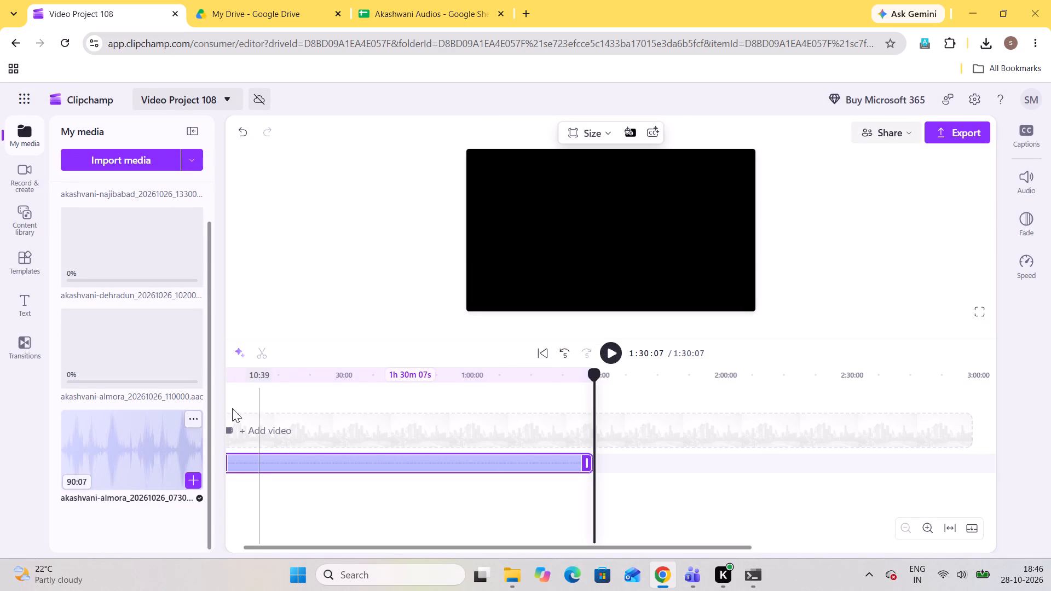
Remove the akashvani-almora_20261026_073000 recording from the project.
click(192, 418)
click(229, 466)
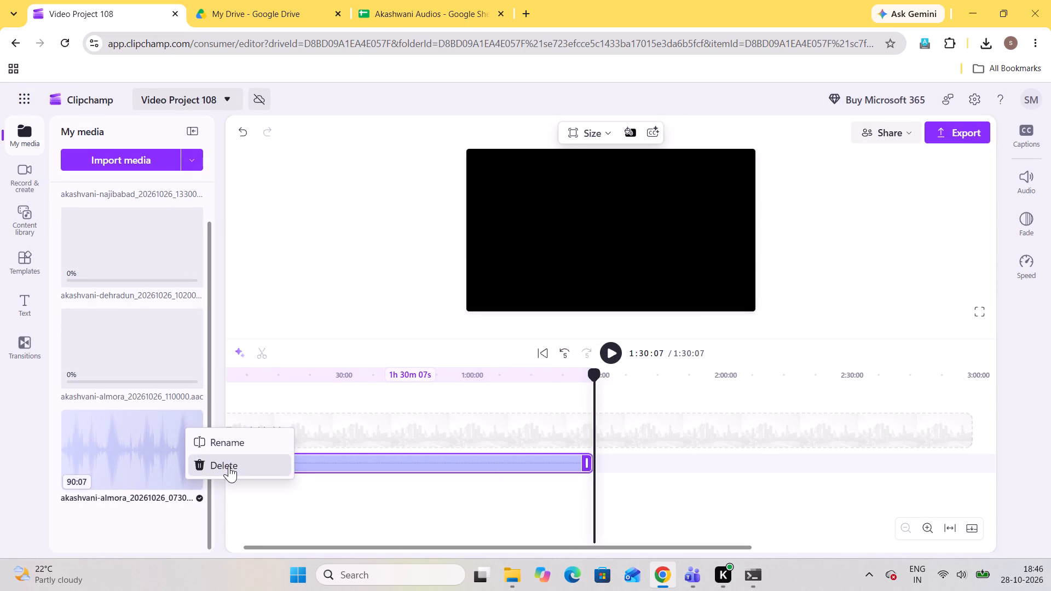
click(598, 351)
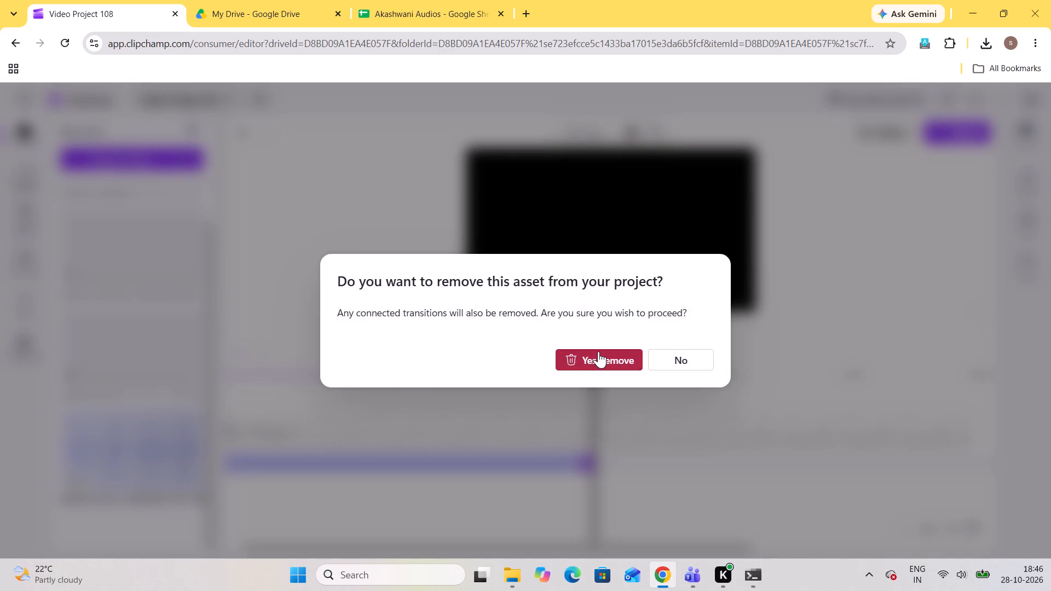
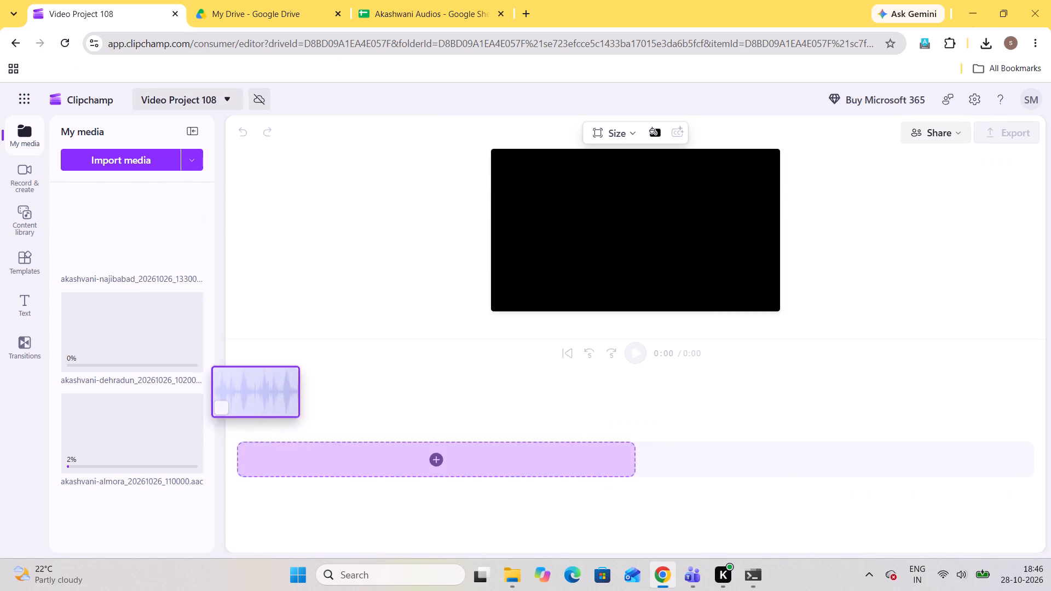
Place the akashvani-najibabad_20261026_133000_2xMERGED.aac recording on the empty timeline.
drag(284, 434, 290, 468)
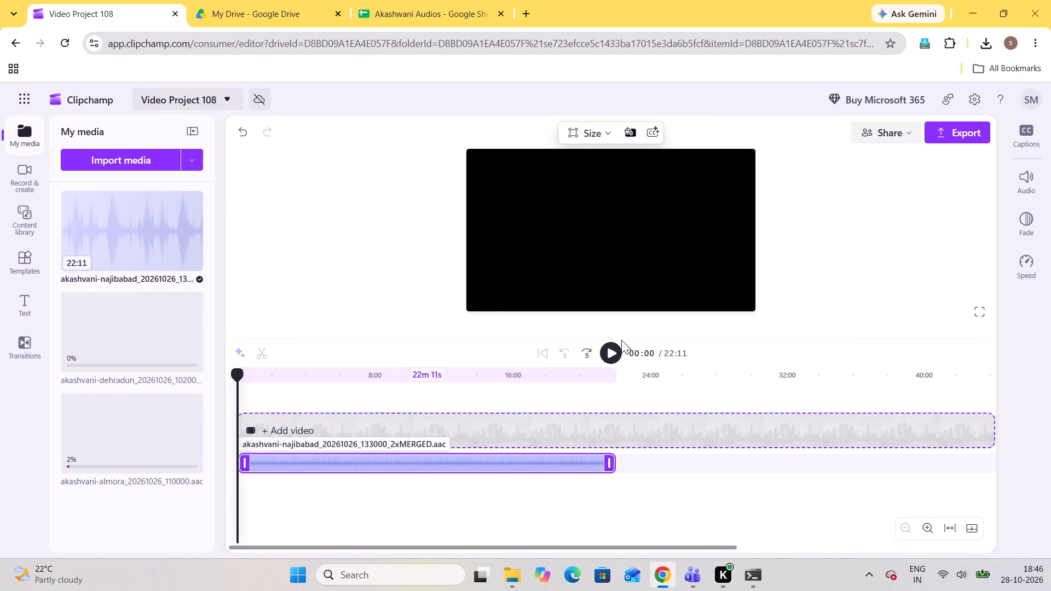
Play and skim through the full Najibabad recording from start to end, listening for songs.
click(617, 357)
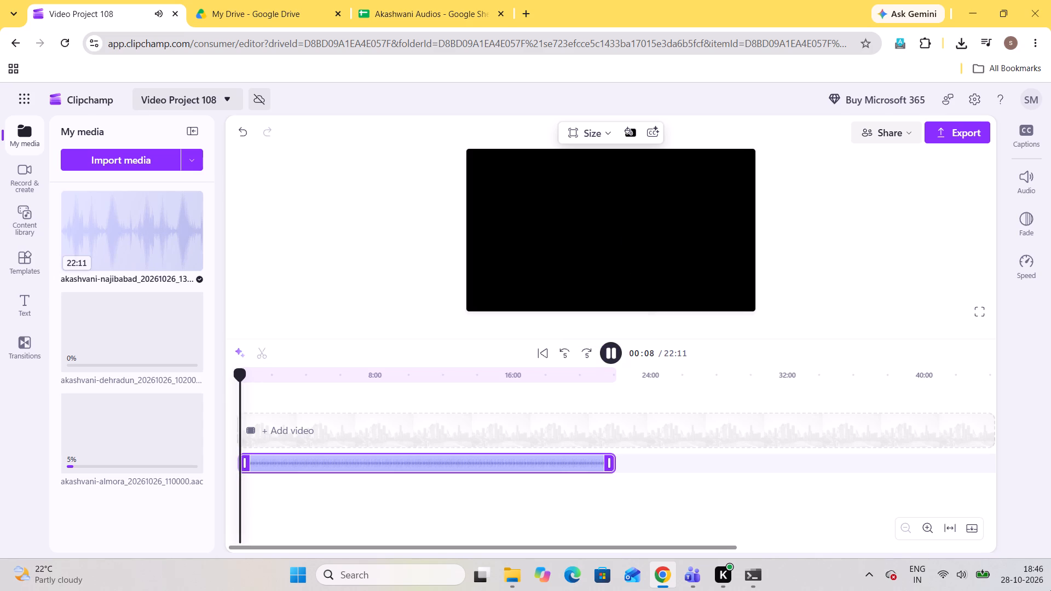
key(Right)
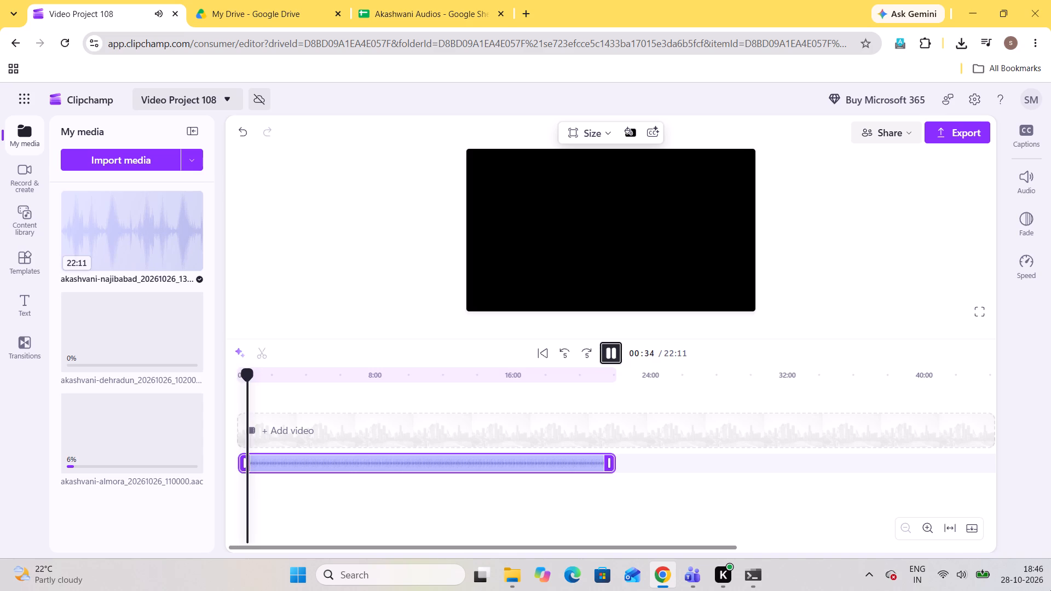
key(Right)
key(Right)
key(Right)
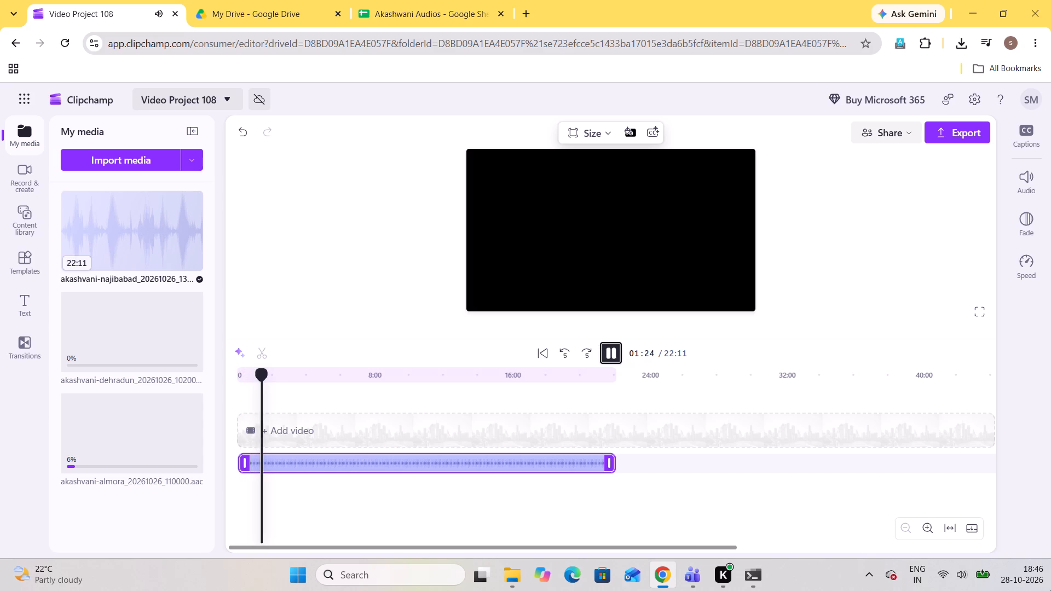
key(Right)
key(Right)
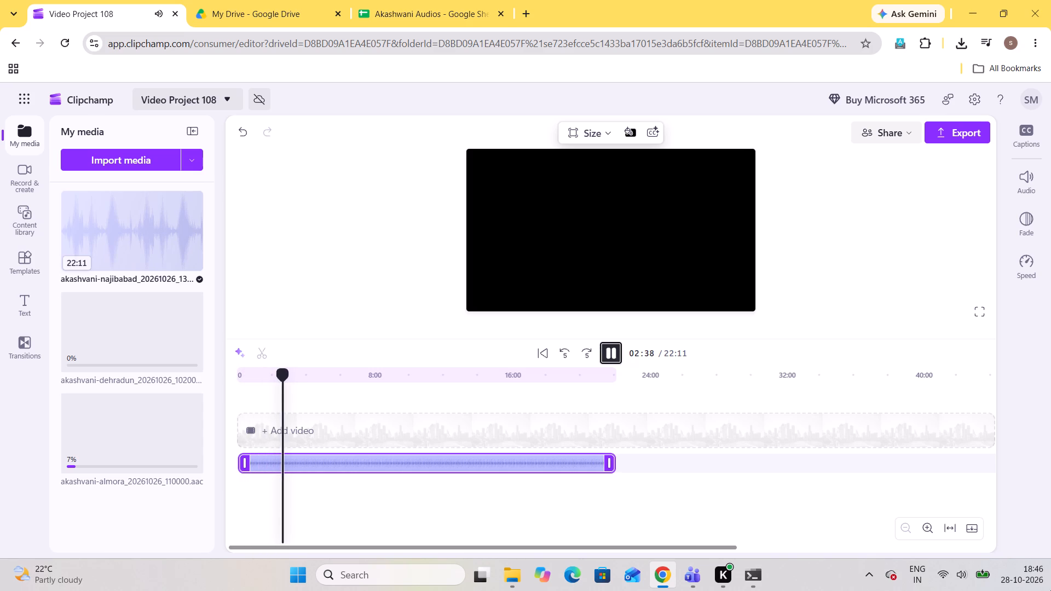
key(Right)
key(Right)
key(Right)
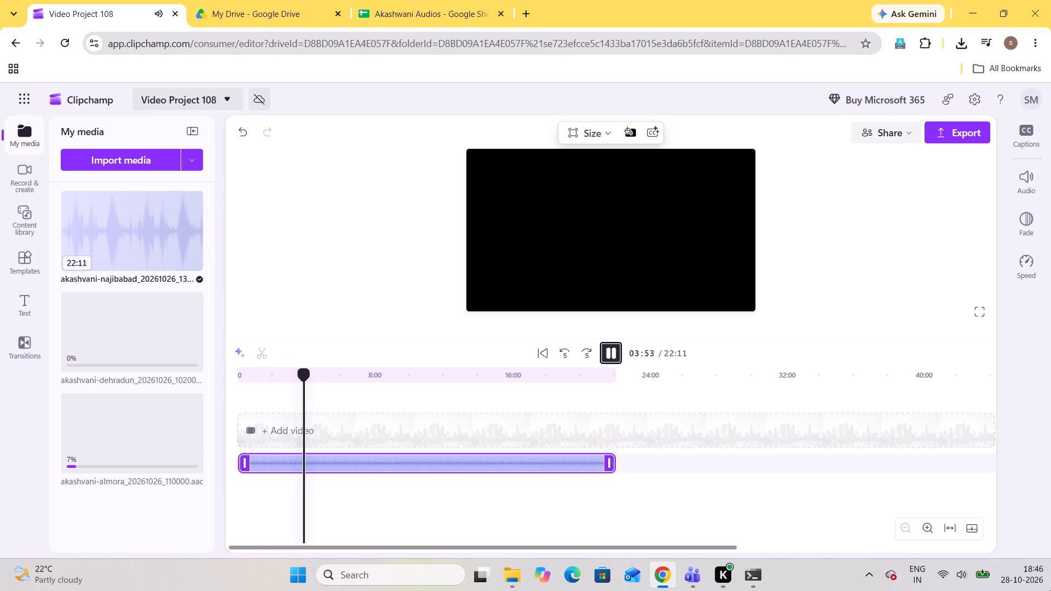
key(Right)
key(Right)
key(Right)
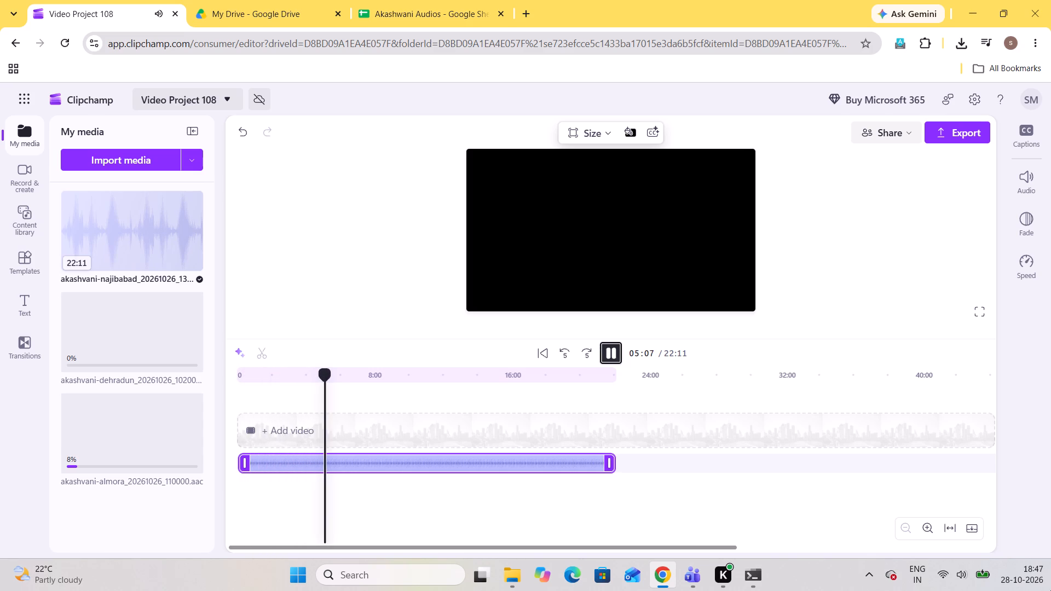
key(Right)
key(Right)
key(Right)
key(Right)
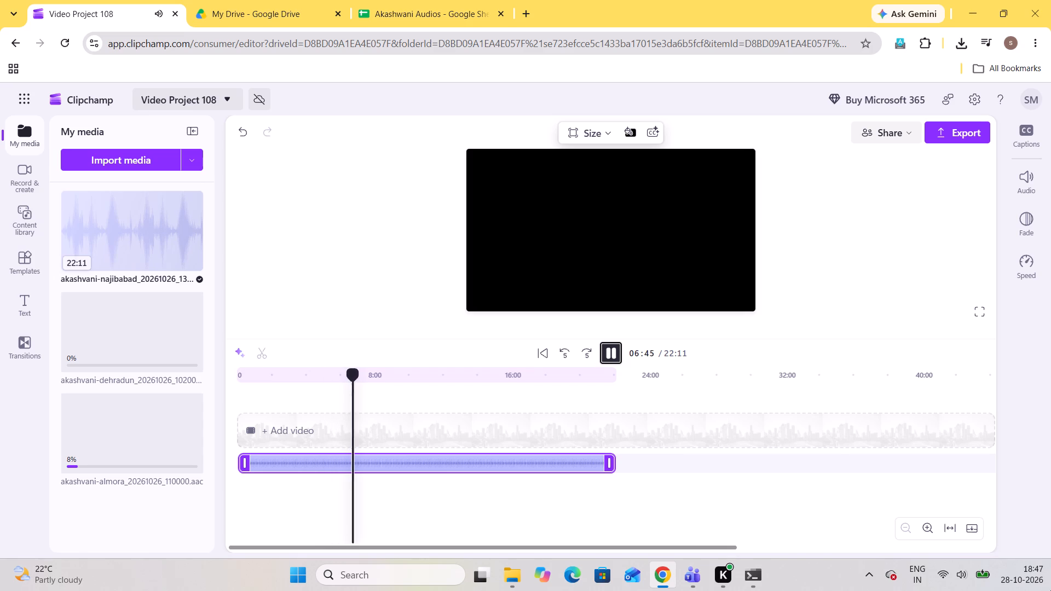
key(Right)
key(Right)
key(Right)
key(Right)
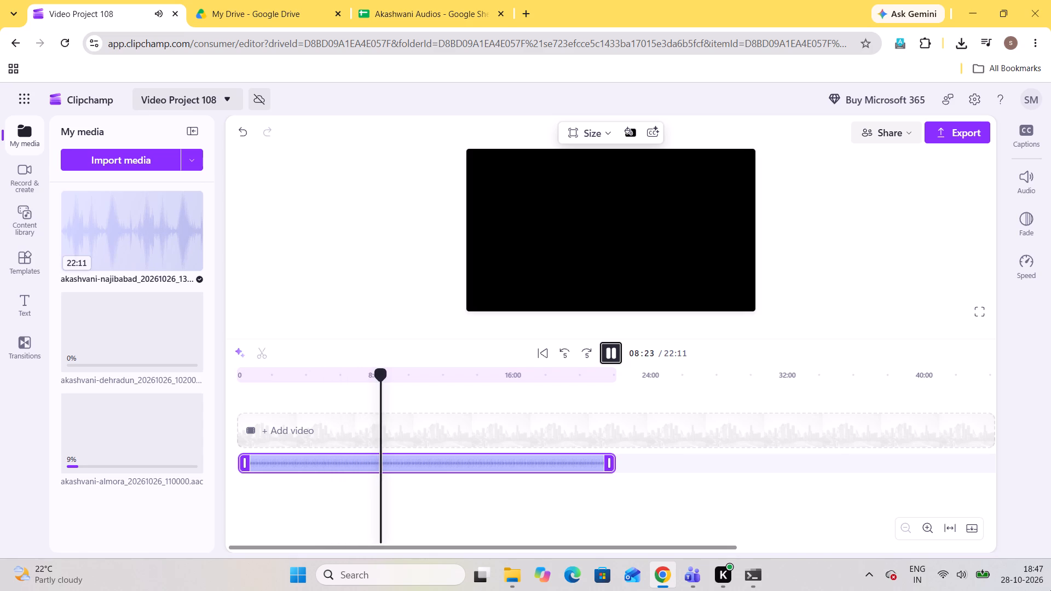
key(Right)
key(Right)
key(Right)
key(Right)
key(Right)
key(Right)
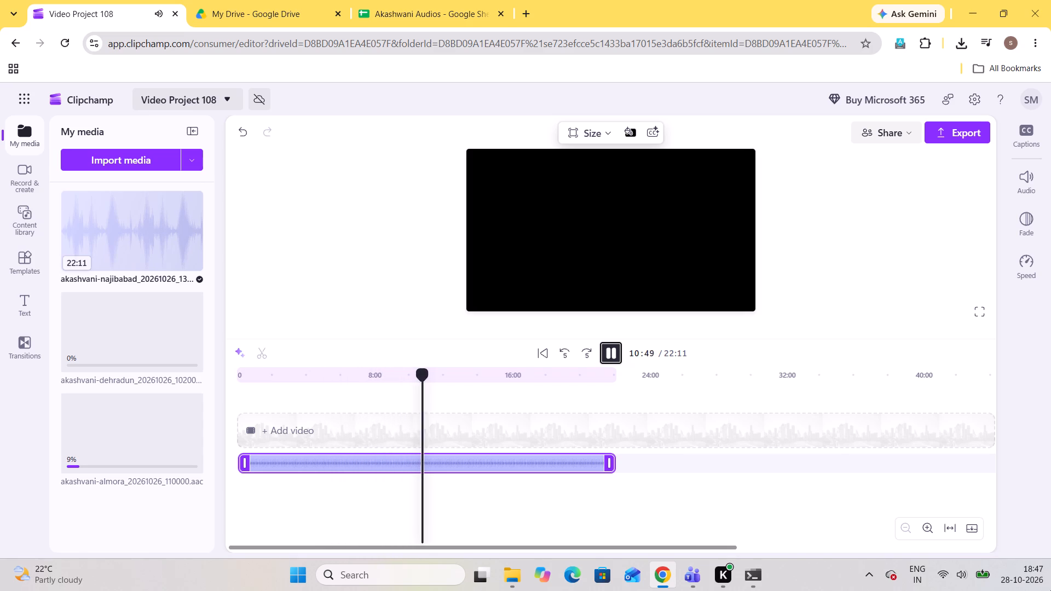
key(Right)
key(Right)
key(Right)
key(Right)
key(Right)
key(Right)
key(Right)
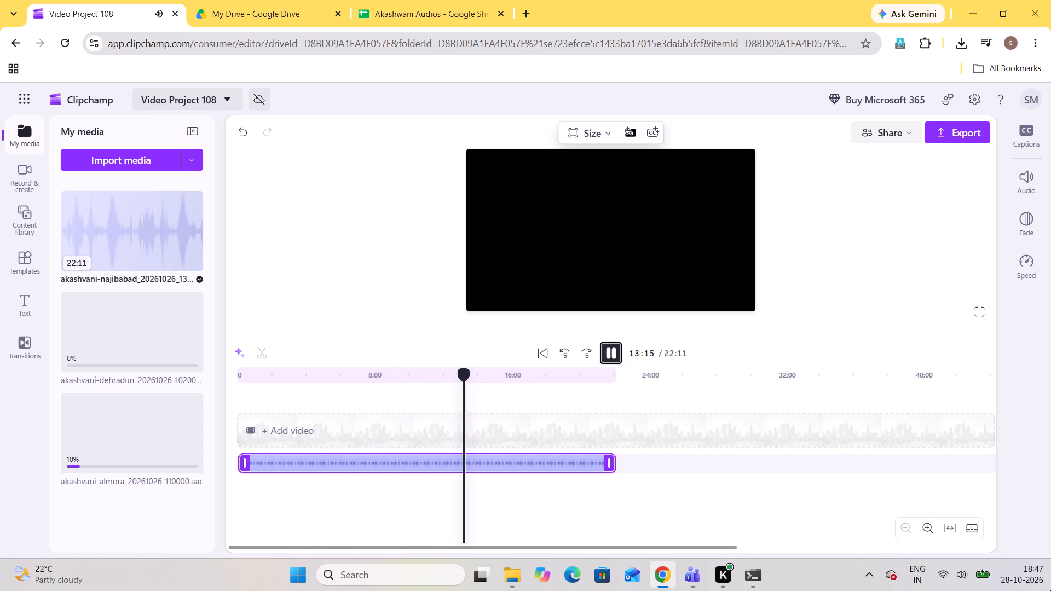
key(Right)
key(Right)
key(Right)
key(Right)
key(Right)
key(Right)
key(Right)
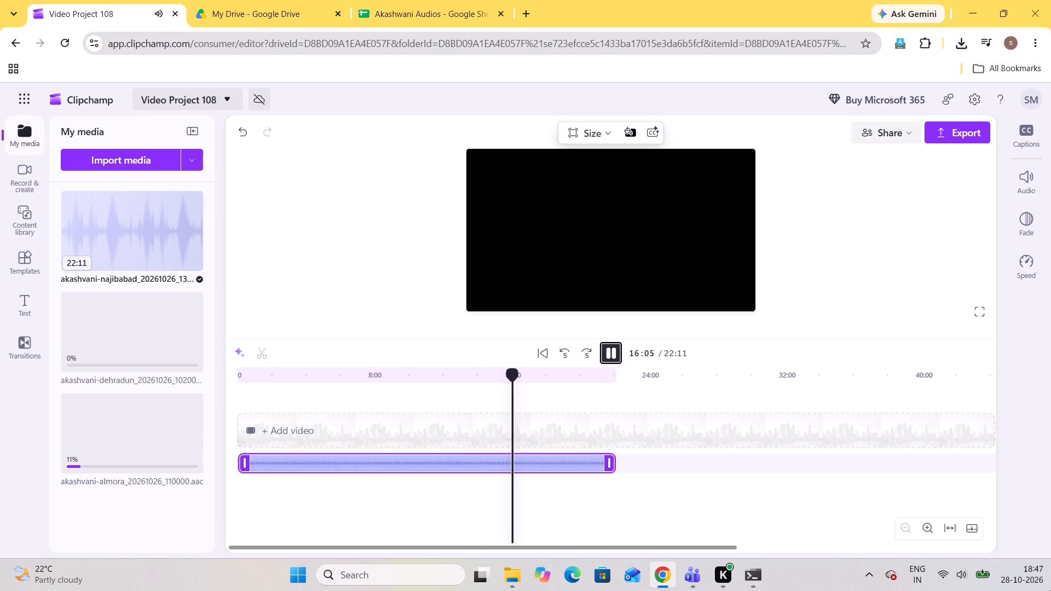
key(Right)
key(Right)
key(Right)
key(Right)
key(Right)
key(Right)
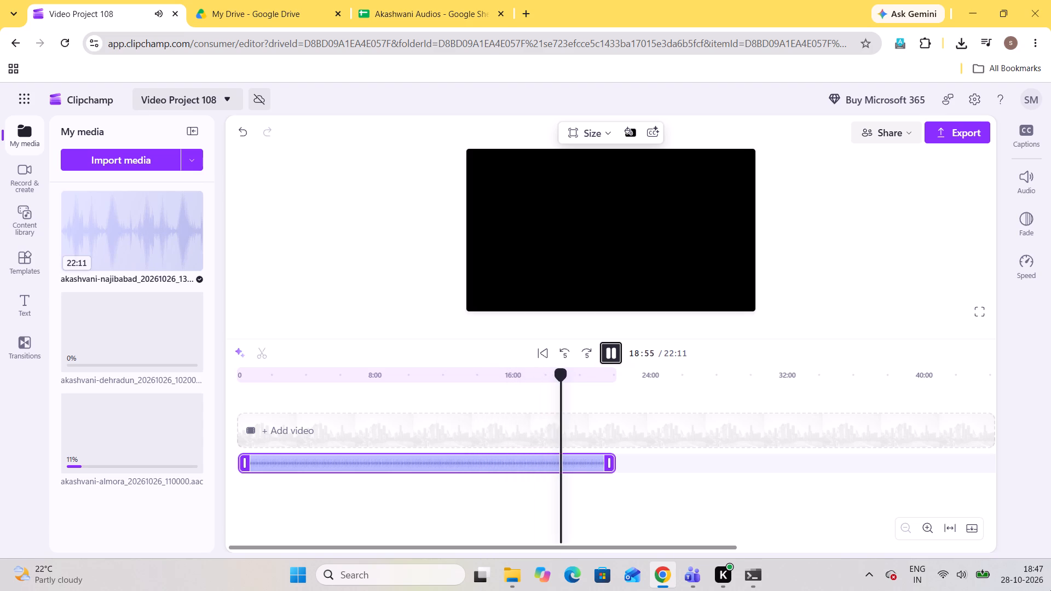
key(Right)
key(Right)
key(Right)
key(Right)
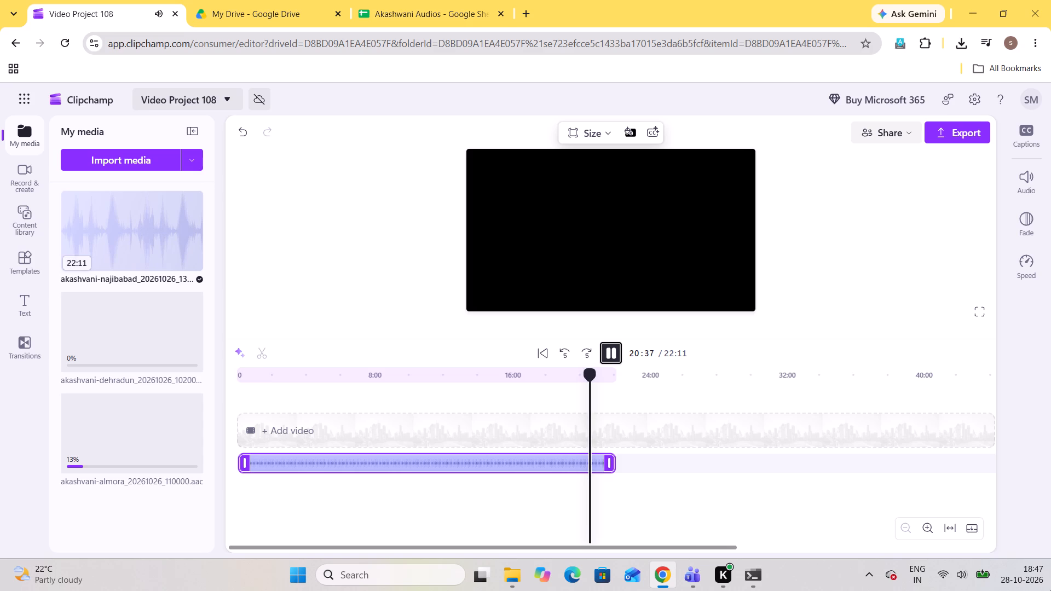
key(Right)
key(Right)
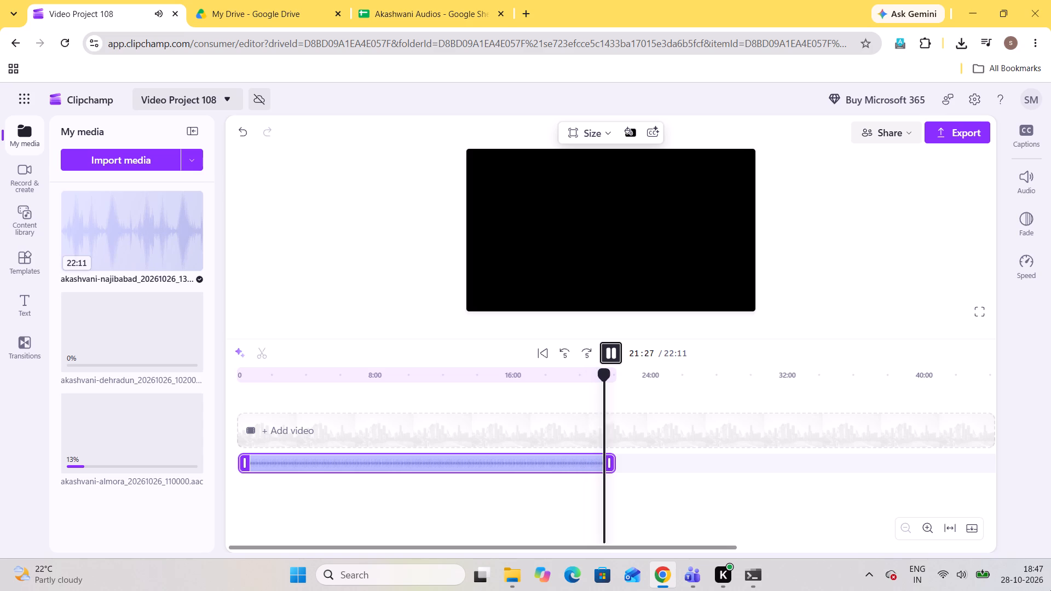
key(Right)
key(Right)
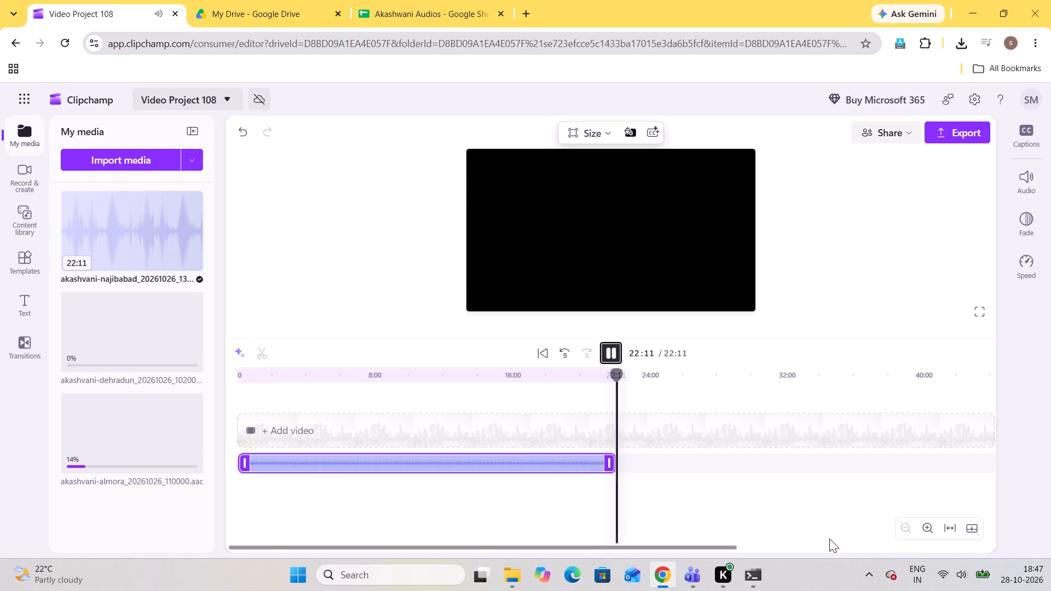
Remove the Najibabad recording from the timeline.
click(592, 456)
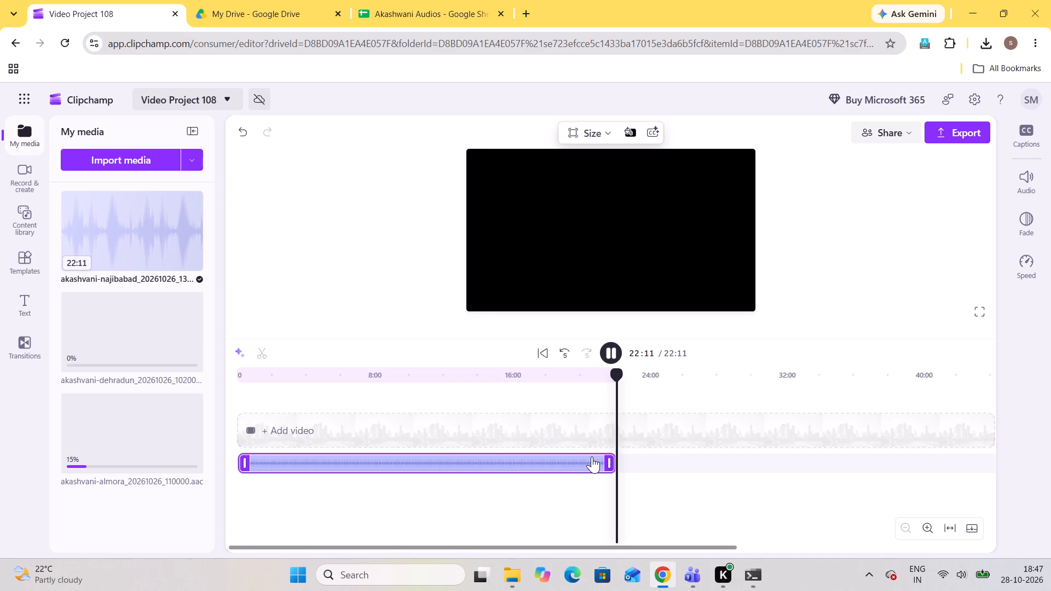
key(Delete)
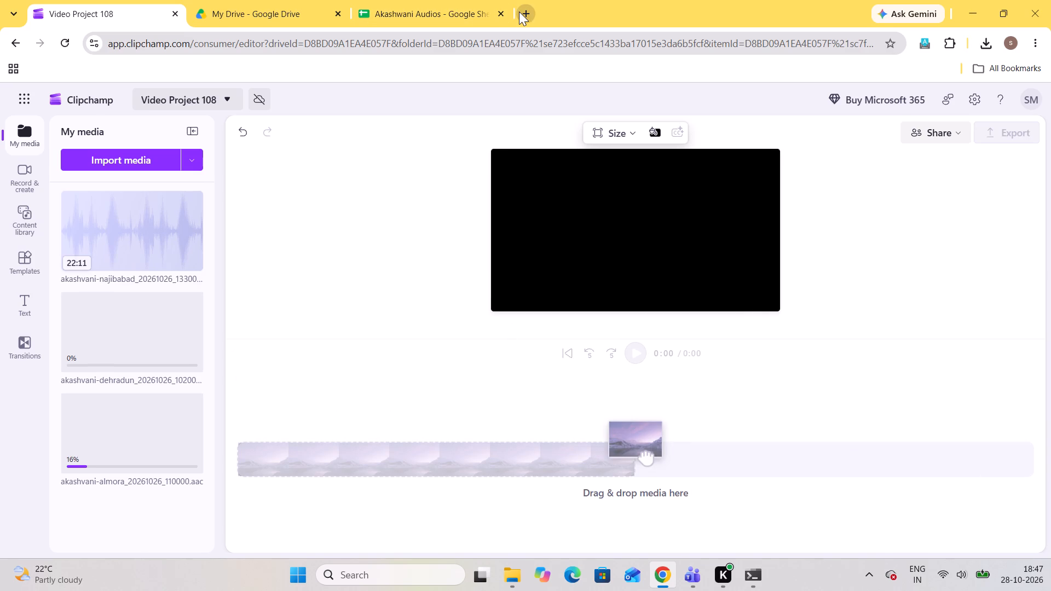
Open the "all songs drive" OneDrive page in a new browser tab.
click(519, 11)
text(dr)
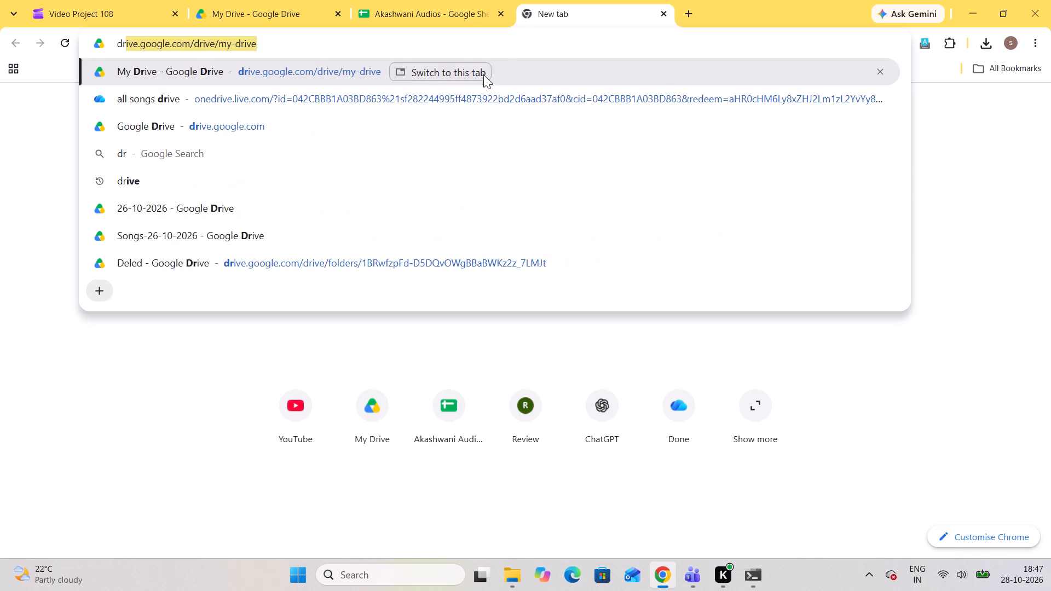
click(474, 100)
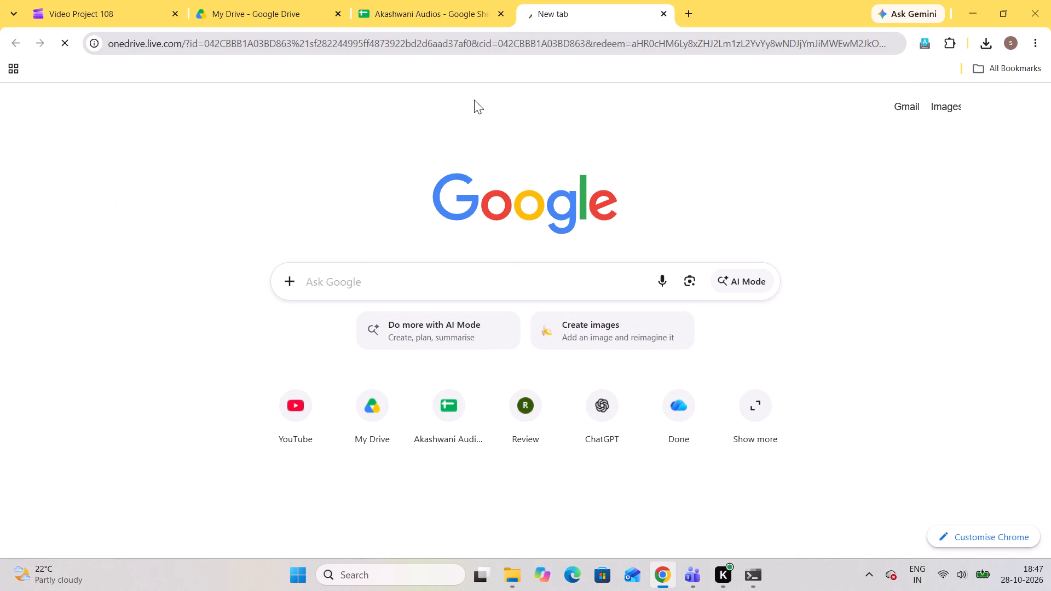
Check the 28 folder under Downloads in File Explorer, then return to Chrome.
click(517, 576)
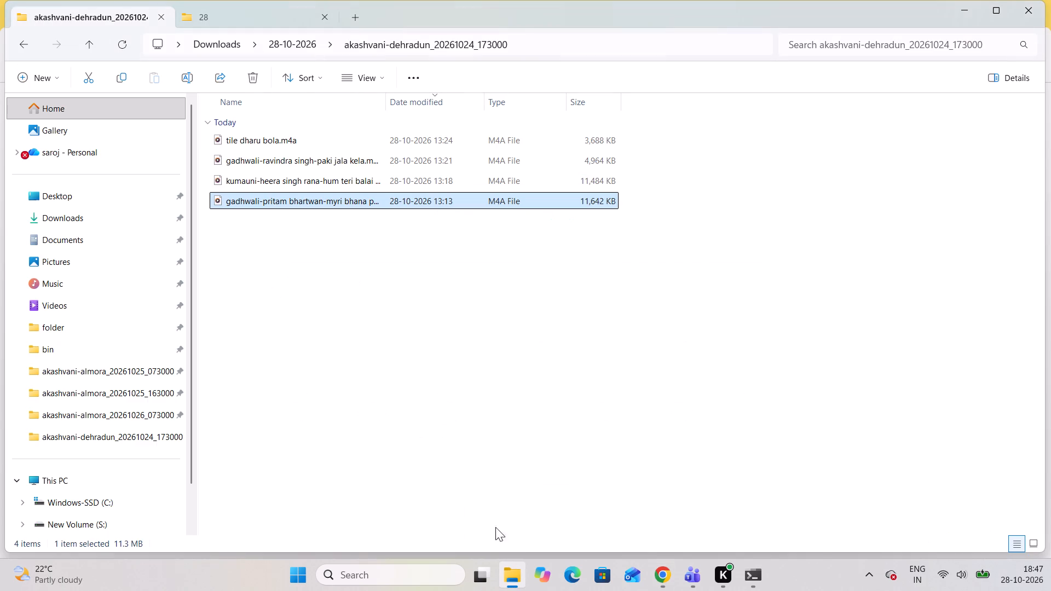
click(291, 6)
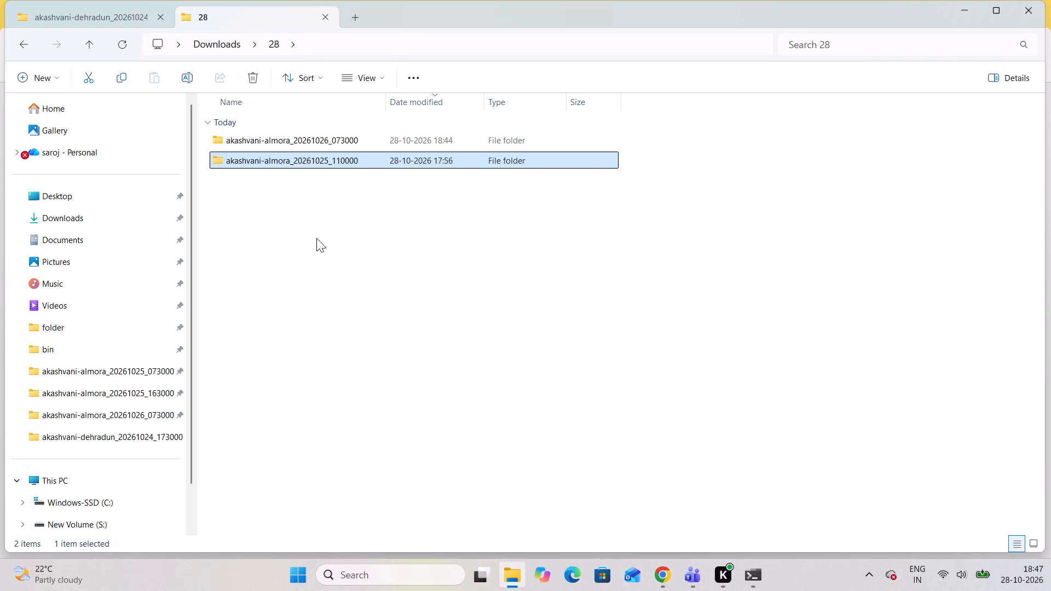
key(alt+Tab)
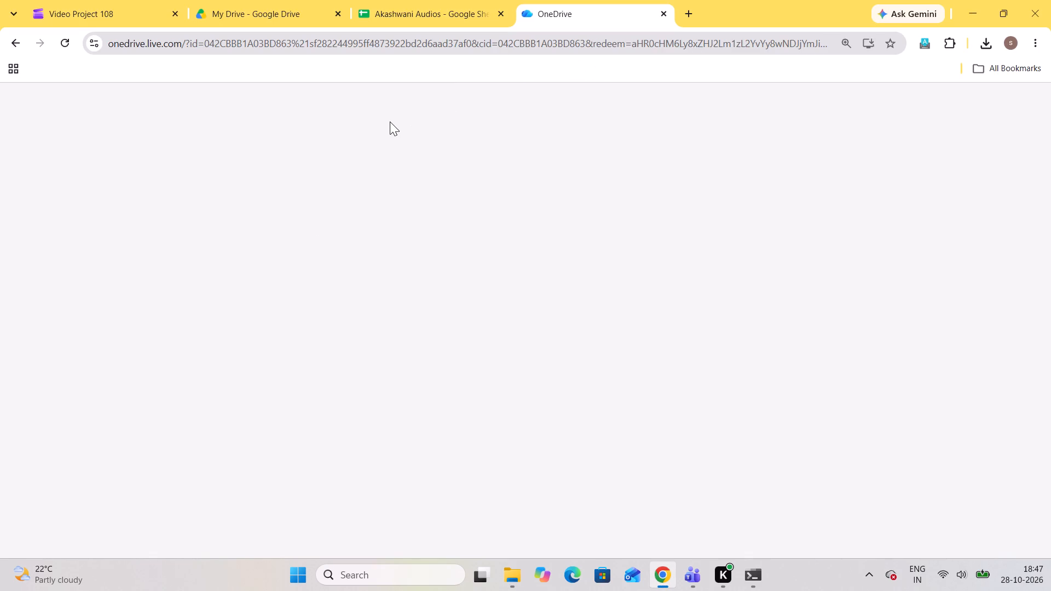
Reload the blank OneDrive page, glancing at the Akashwani Audios sheet while it loads.
click(65, 47)
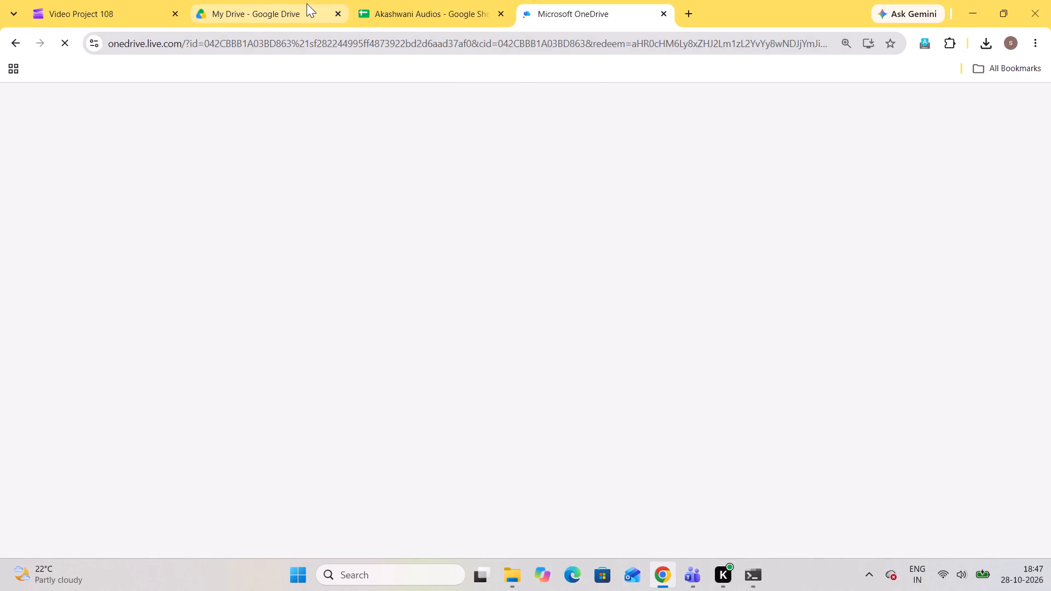
click(403, 1)
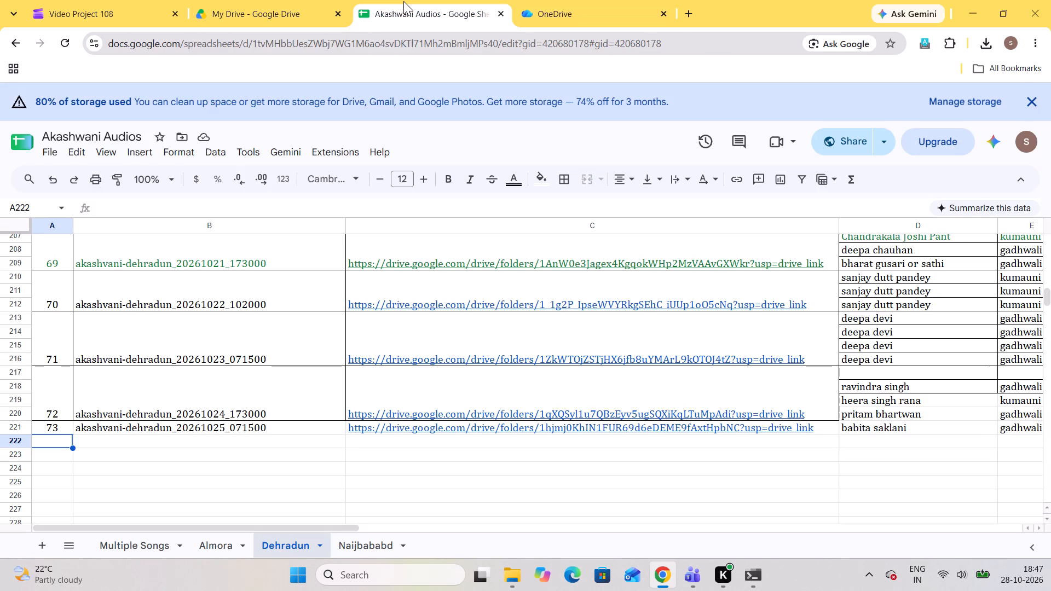
click(540, 9)
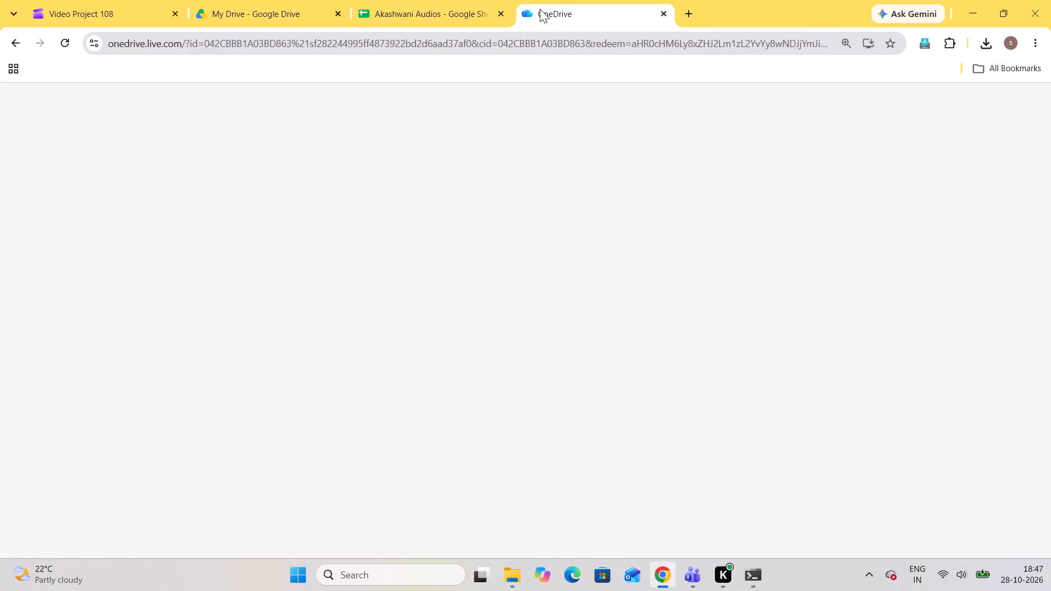
Close the Akashwani Audios spreadsheet, keeping the OneDrive Done folder open.
click(494, 14)
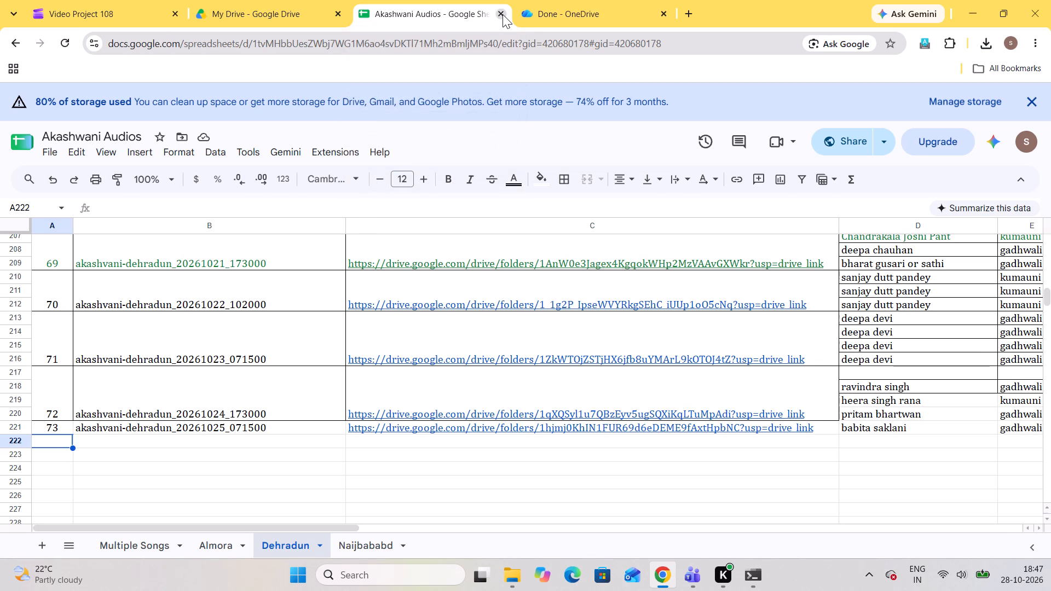
click(503, 14)
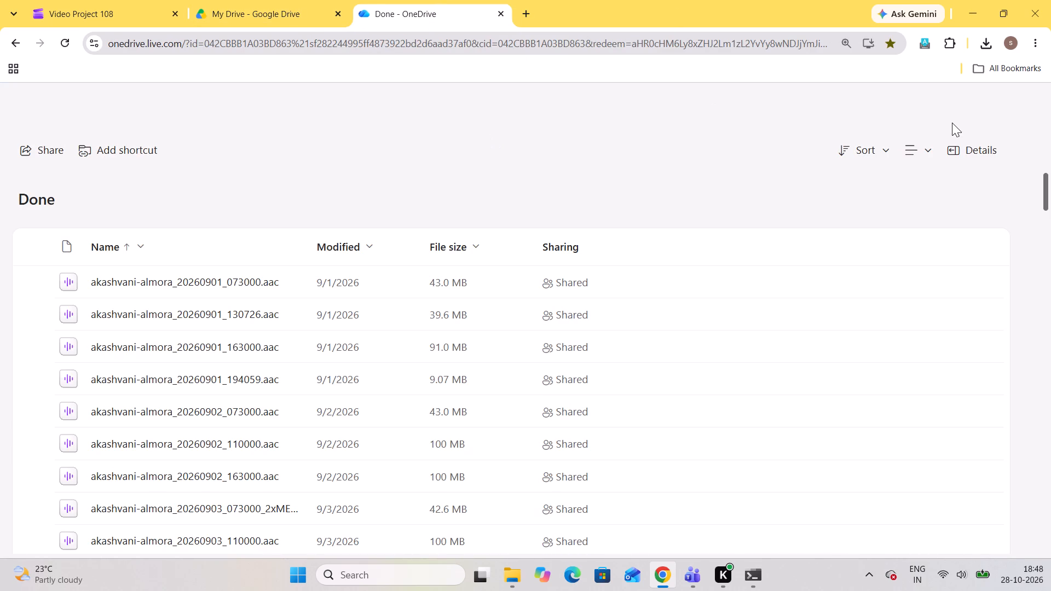
Sort the recordings in the OneDrive Done folder by modified date in descending order.
click(891, 152)
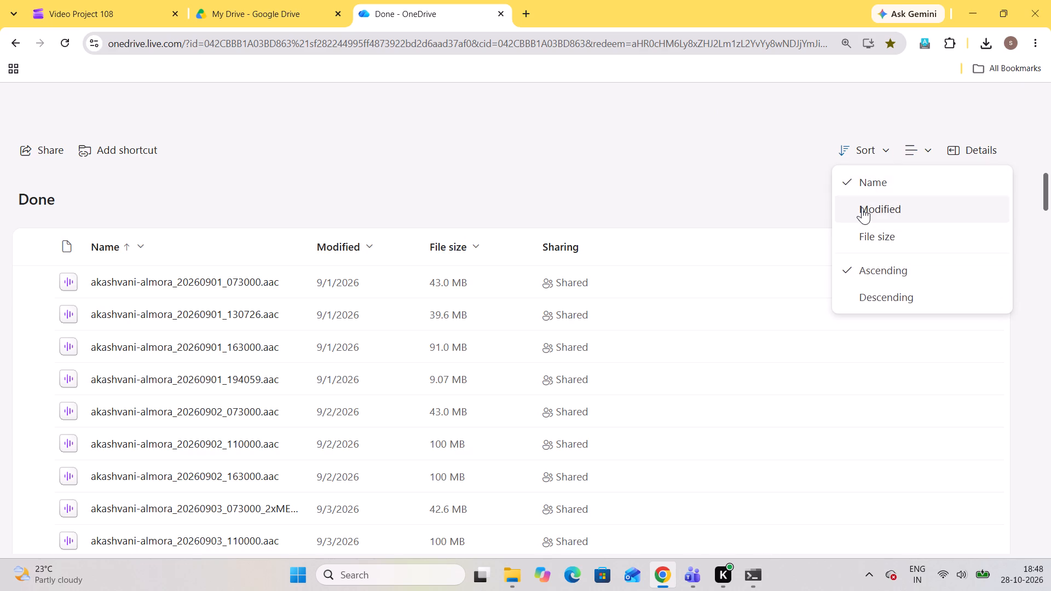
click(862, 207)
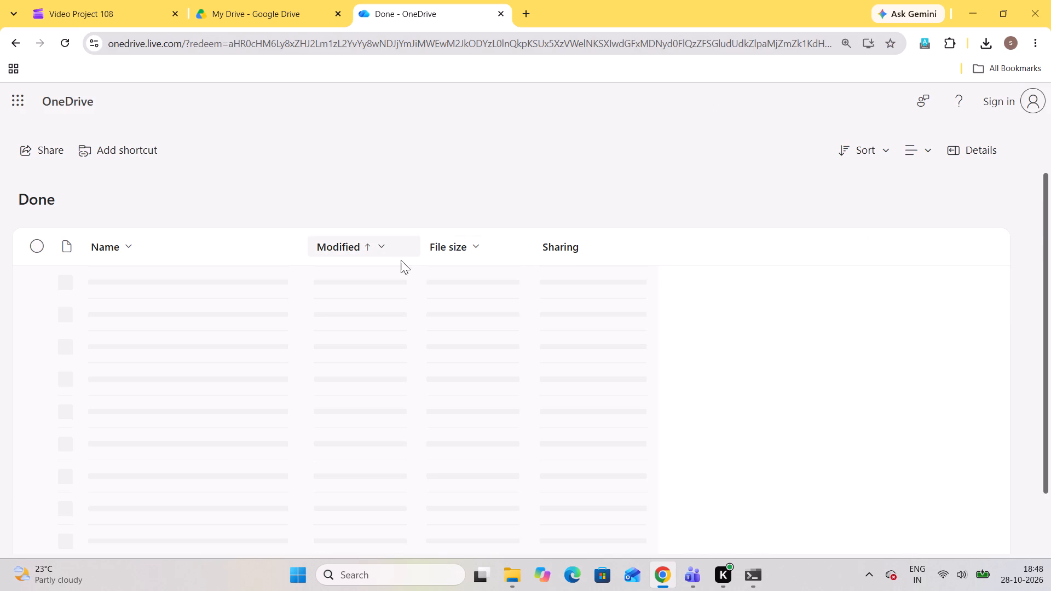
click(378, 248)
click(374, 302)
Look through the browser's recent download history to check which recordings and songs have already been downloaded.
click(974, 37)
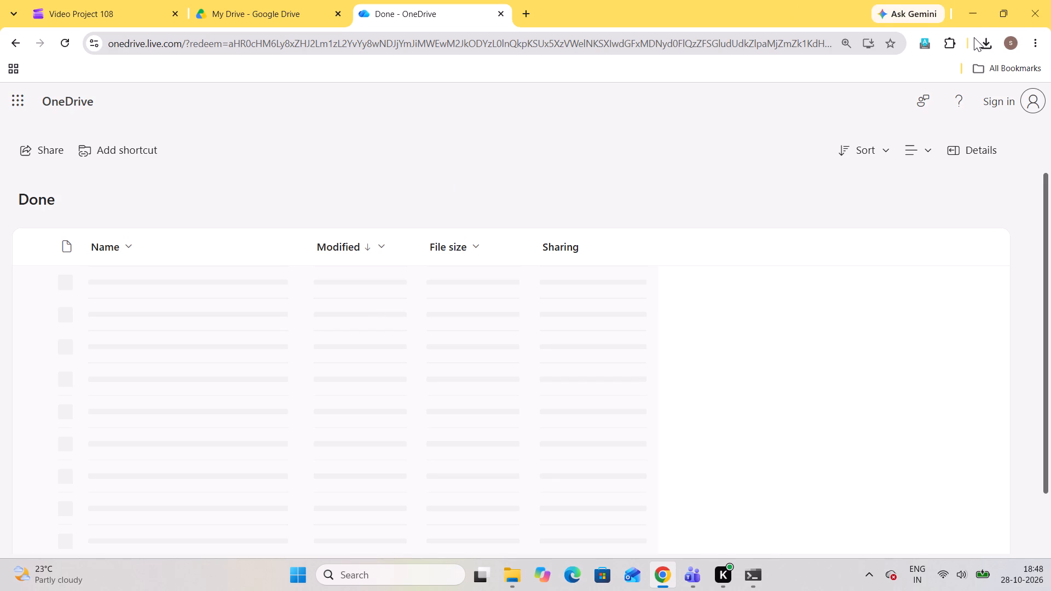
click(982, 40)
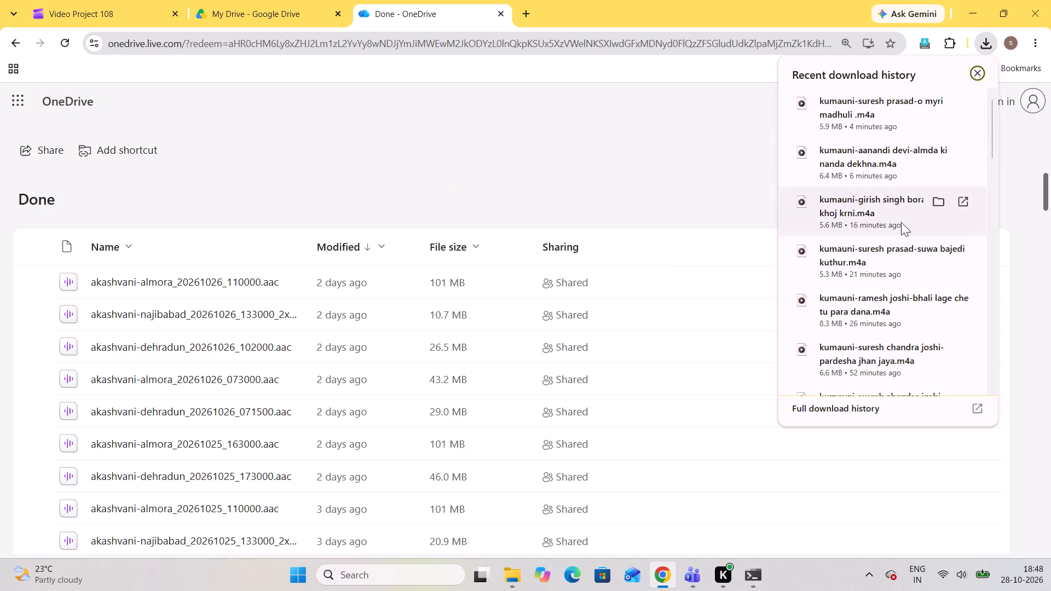
scroll(899, 226, down, 3)
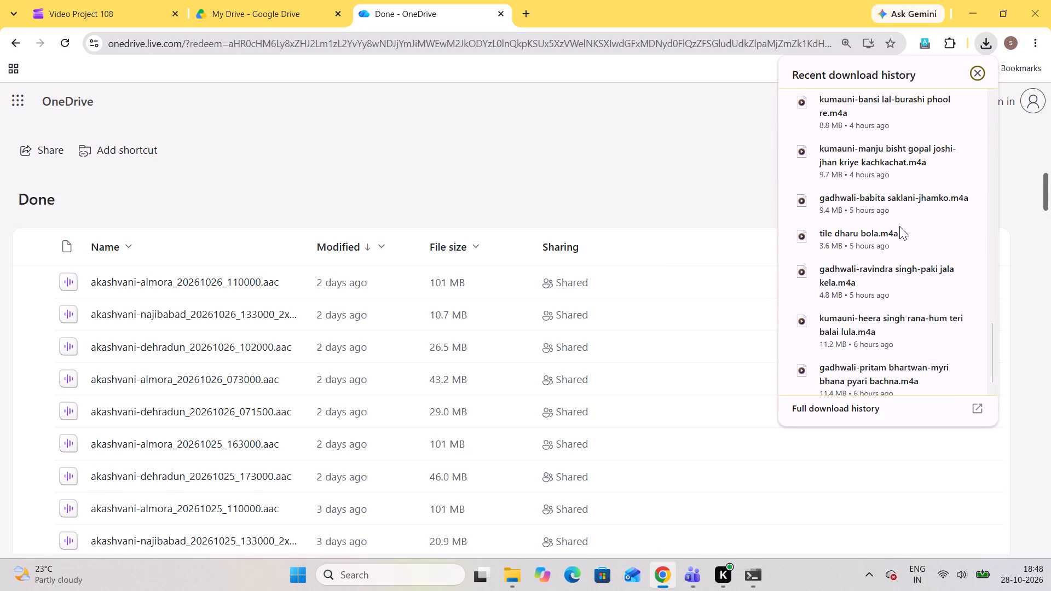
scroll(899, 226, down, 2)
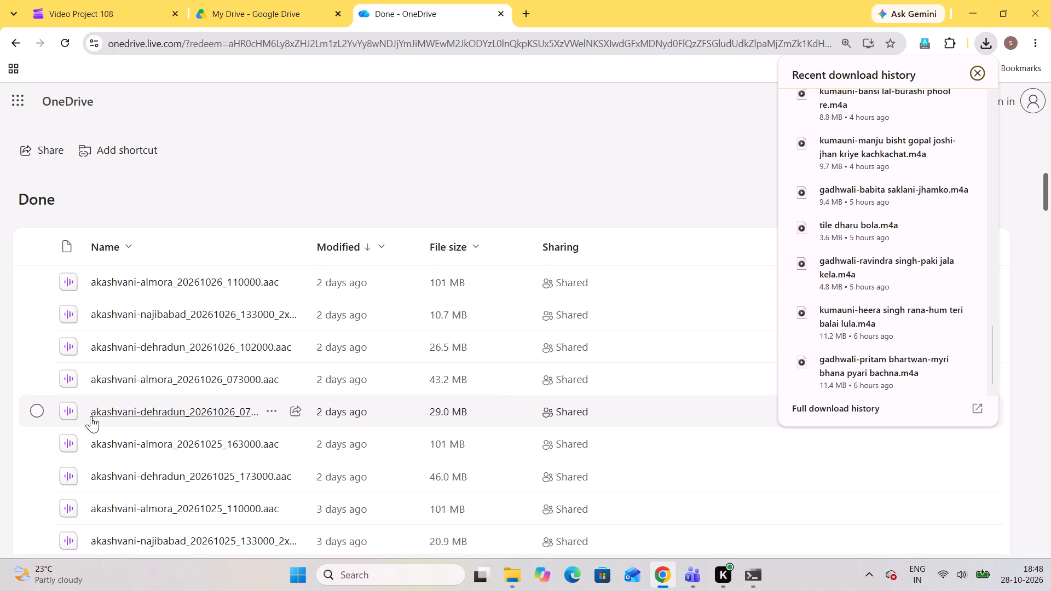
Download the recording akashvani-dehradun_20261026_071500.aac from the OneDrive Done folder.
click(41, 409)
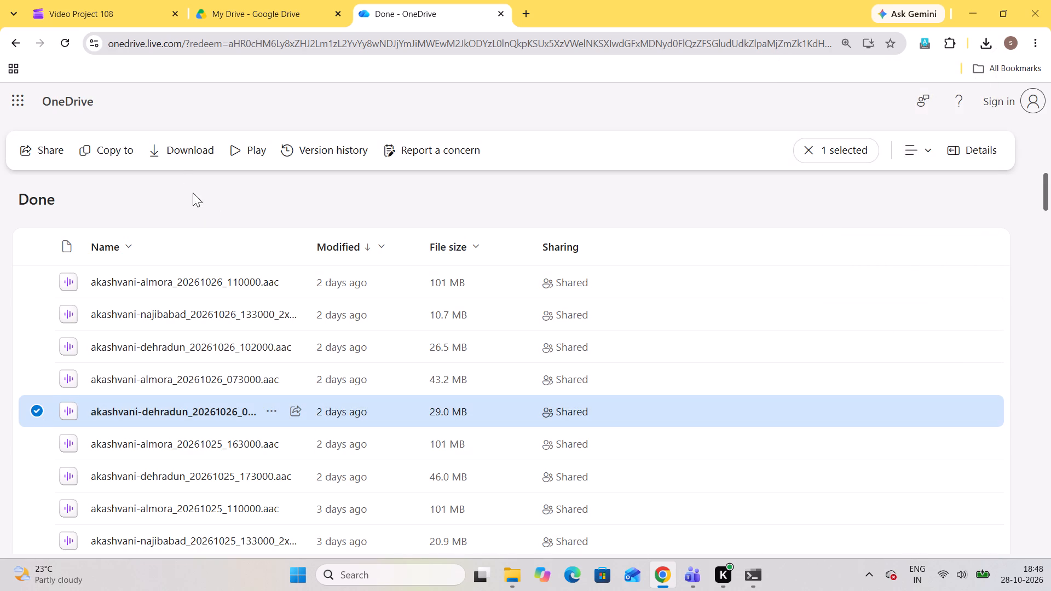
click(182, 157)
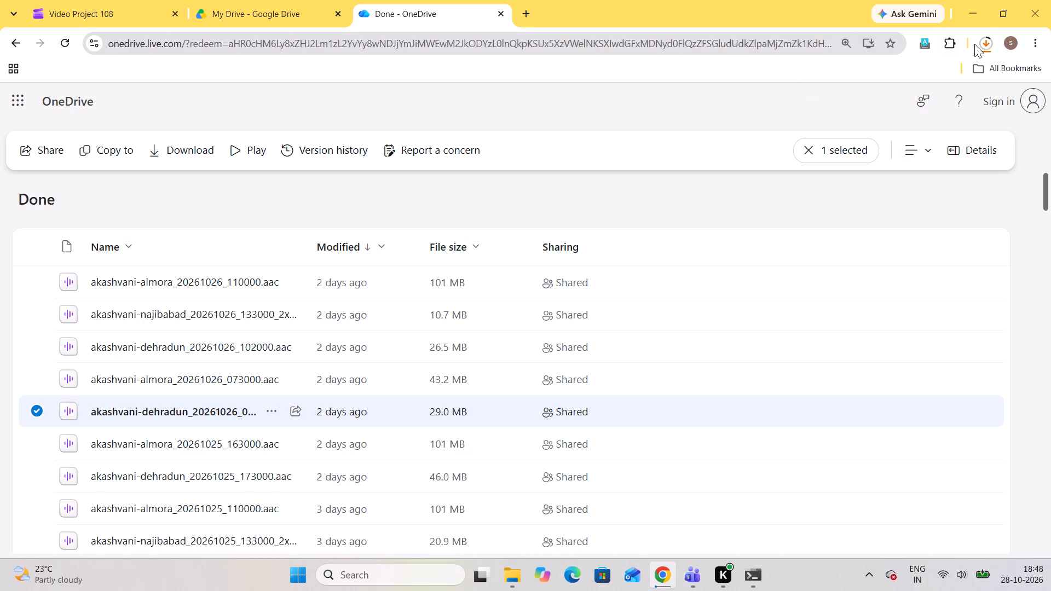
Switch to File Explorer and open the Downloads folder in a new tab.
click(511, 572)
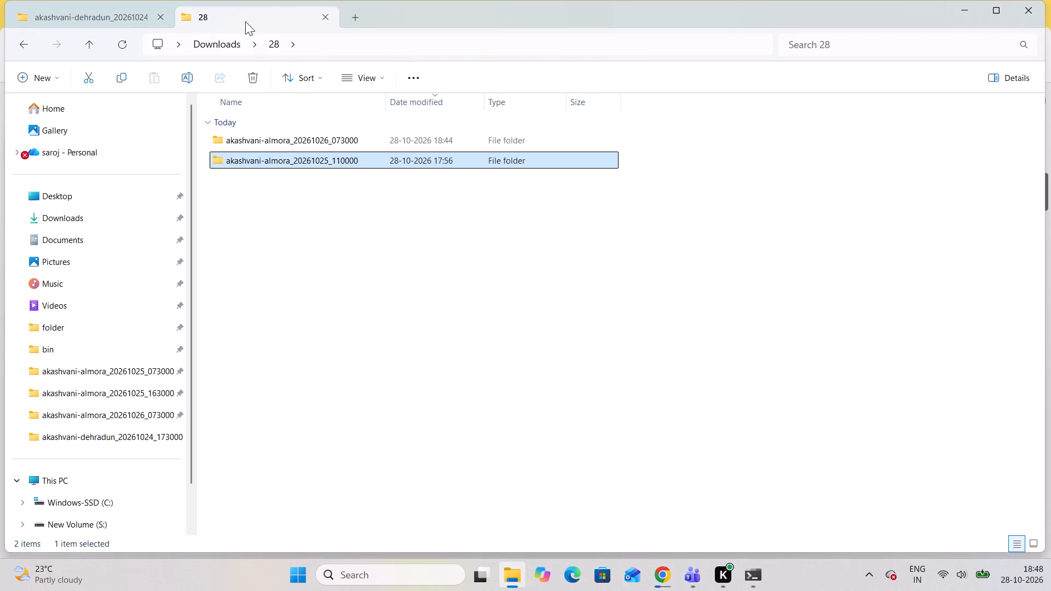
click(348, 11)
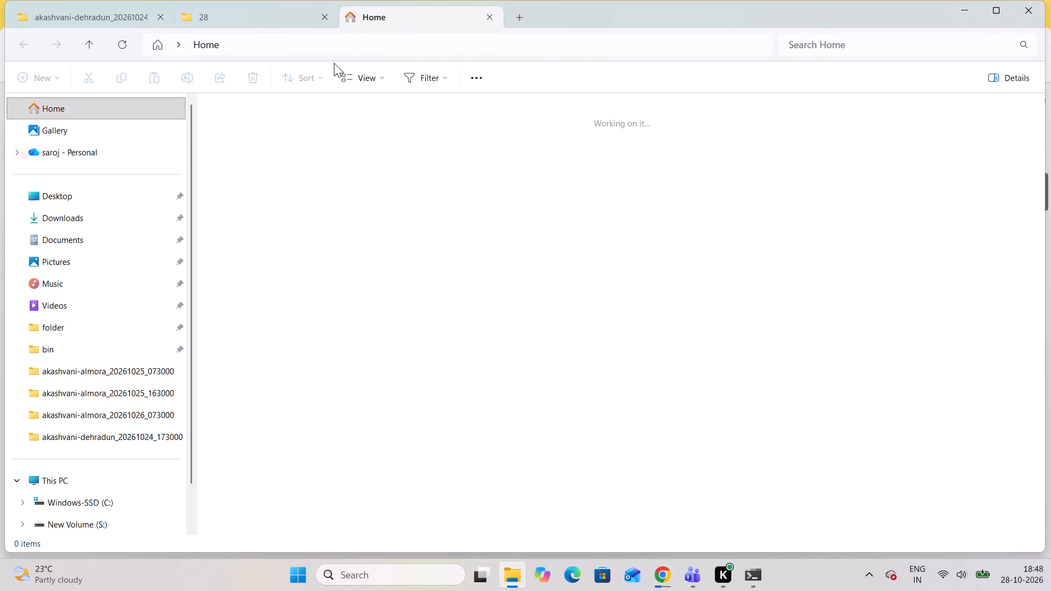
click(82, 226)
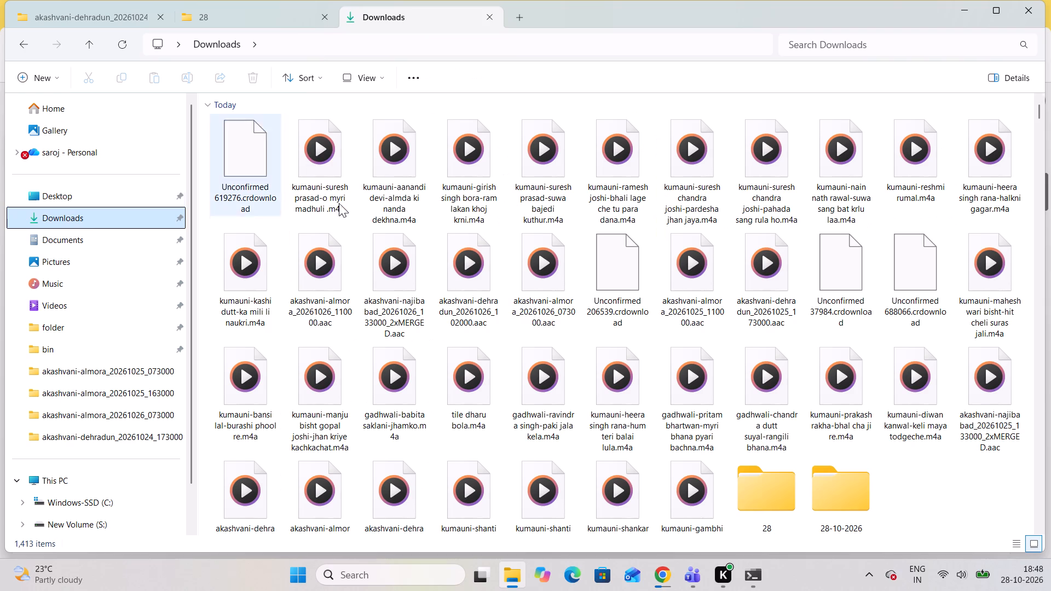
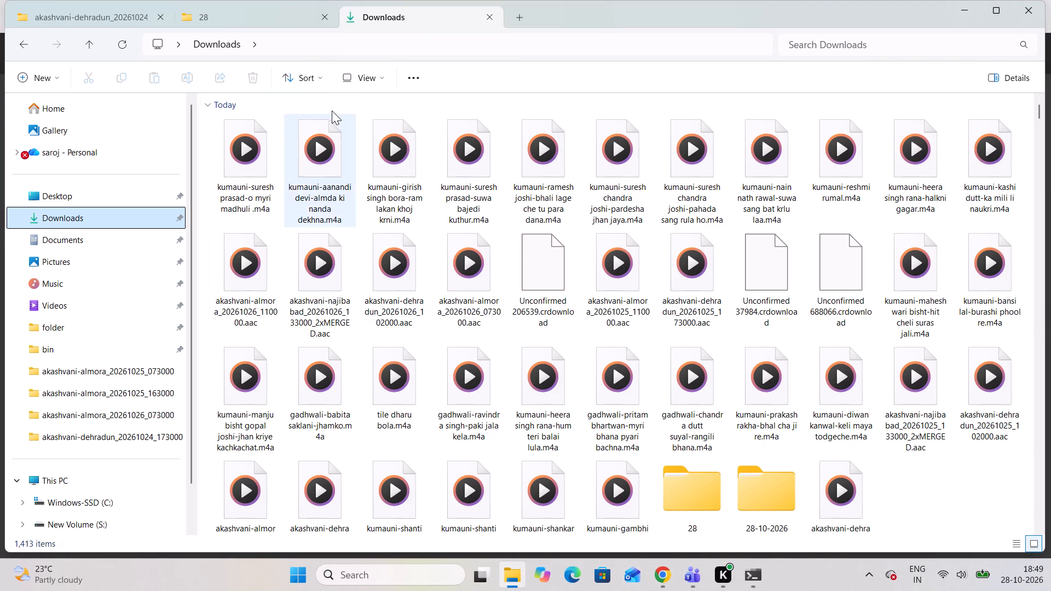
Return to the already open folder 28 inside Downloads to view its recording subfolders.
click(290, 14)
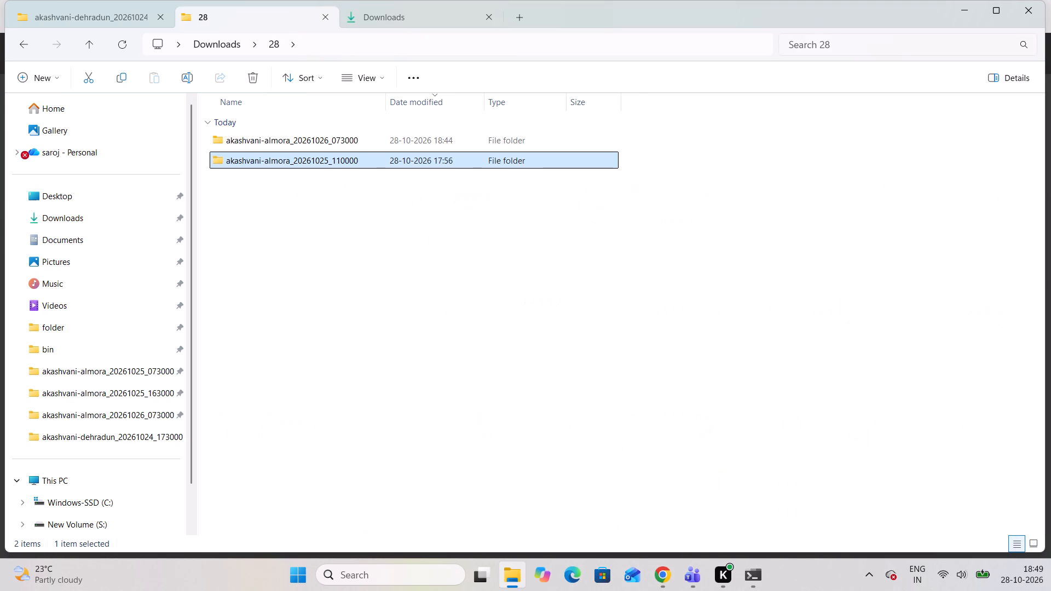
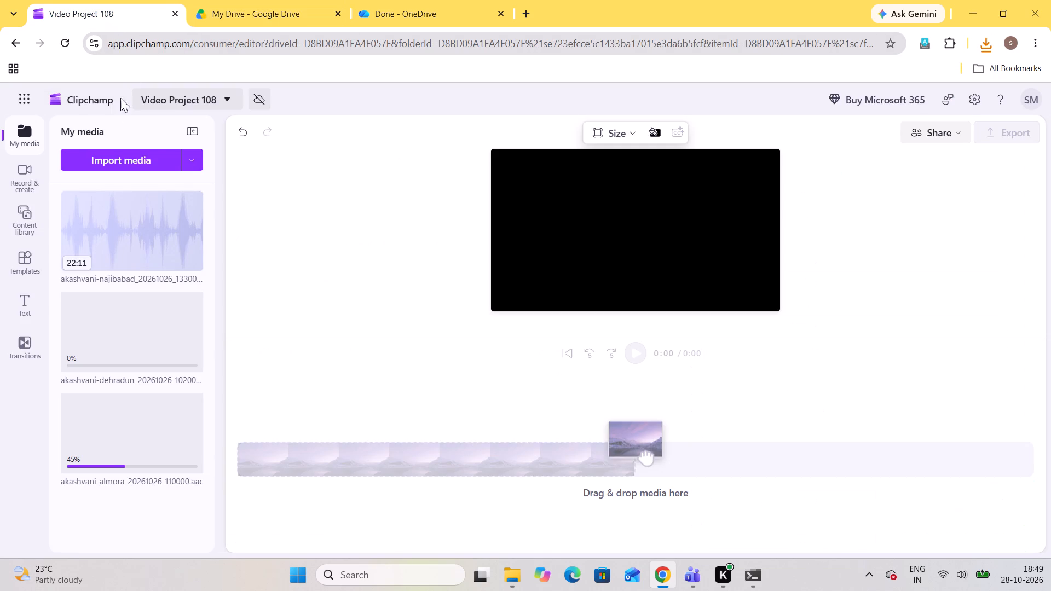
Remove the akashvani-najibabad_20261026_133000 recording from the project's media.
click(196, 200)
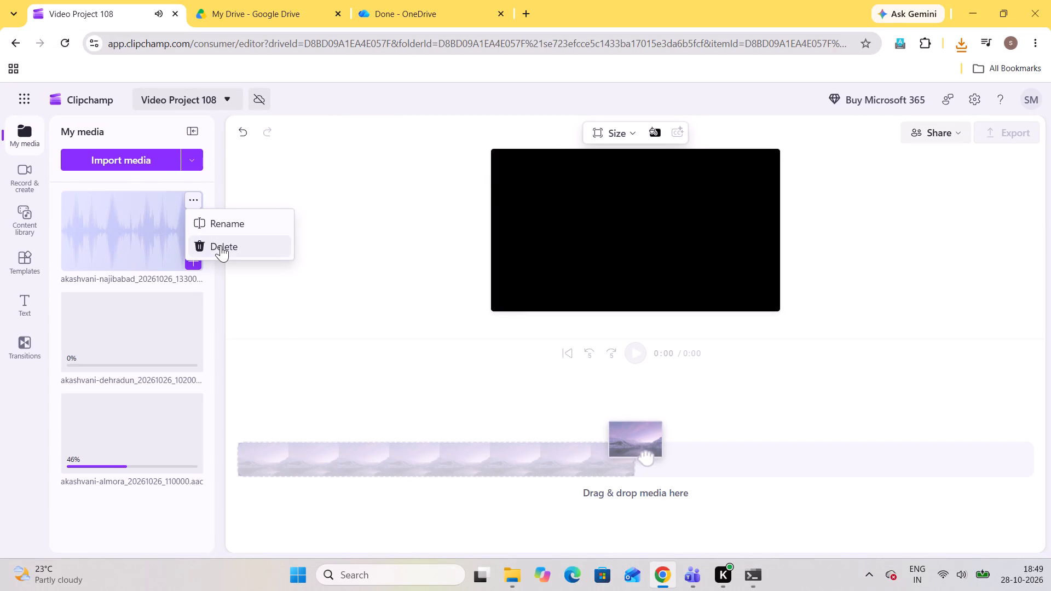
click(221, 245)
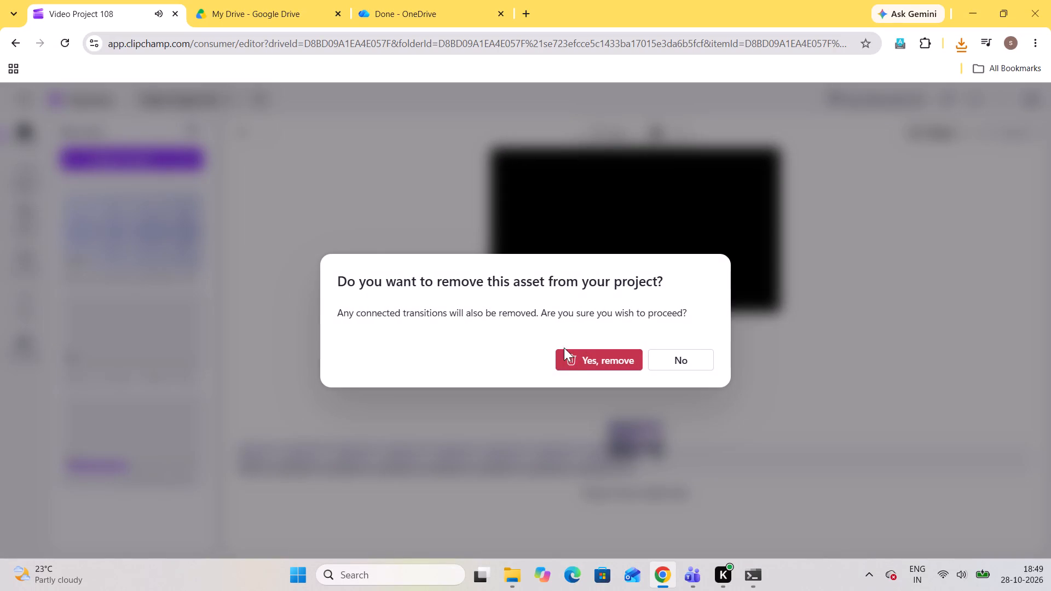
click(572, 355)
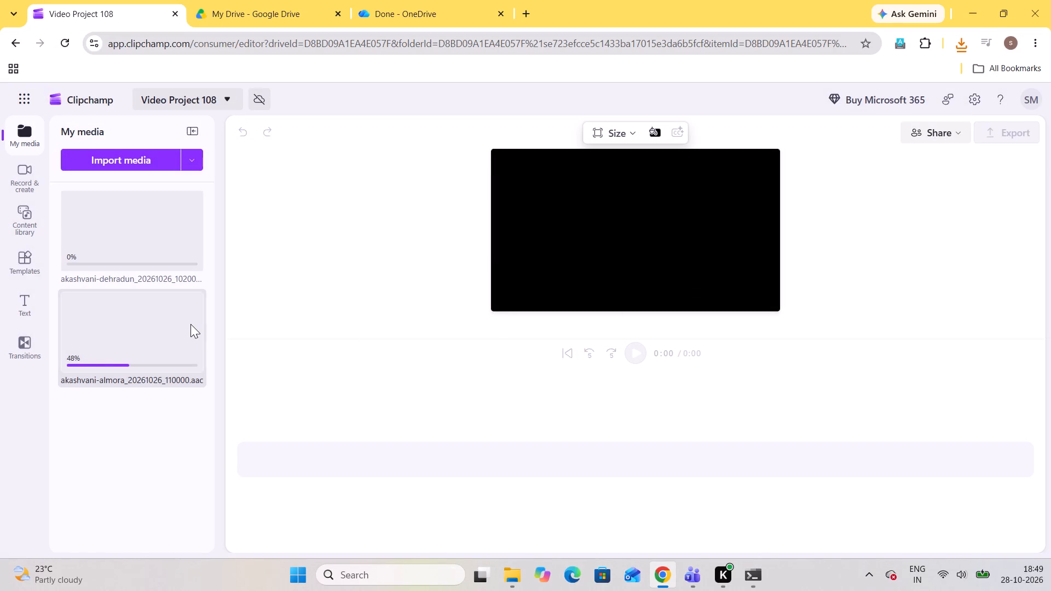
Import the recording akashvani-dehradun_20261026_071500.aac from Downloads into the project's media.
click(139, 170)
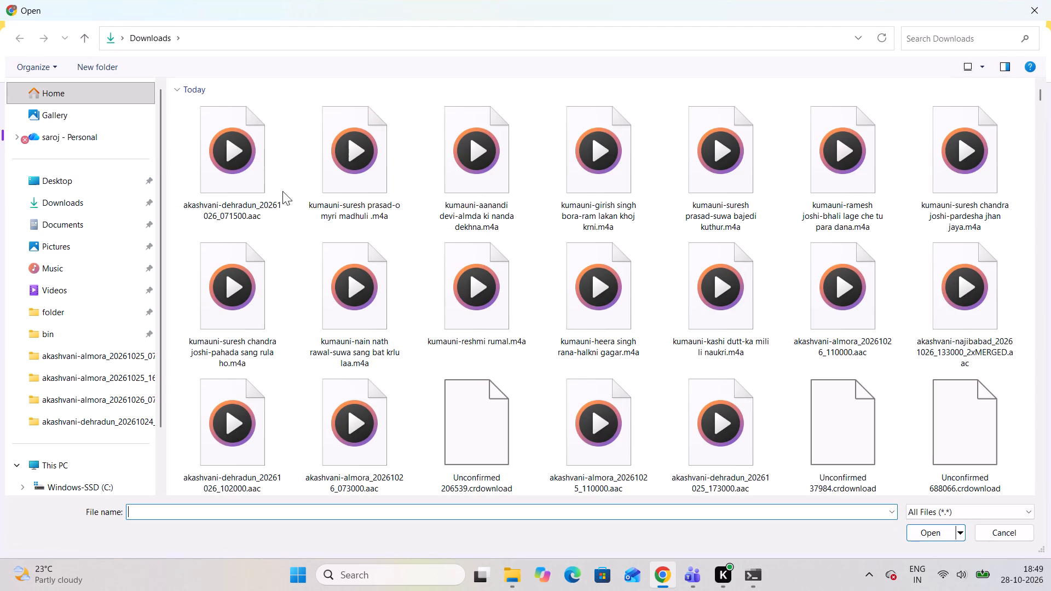
scroll(264, 173, up, 17)
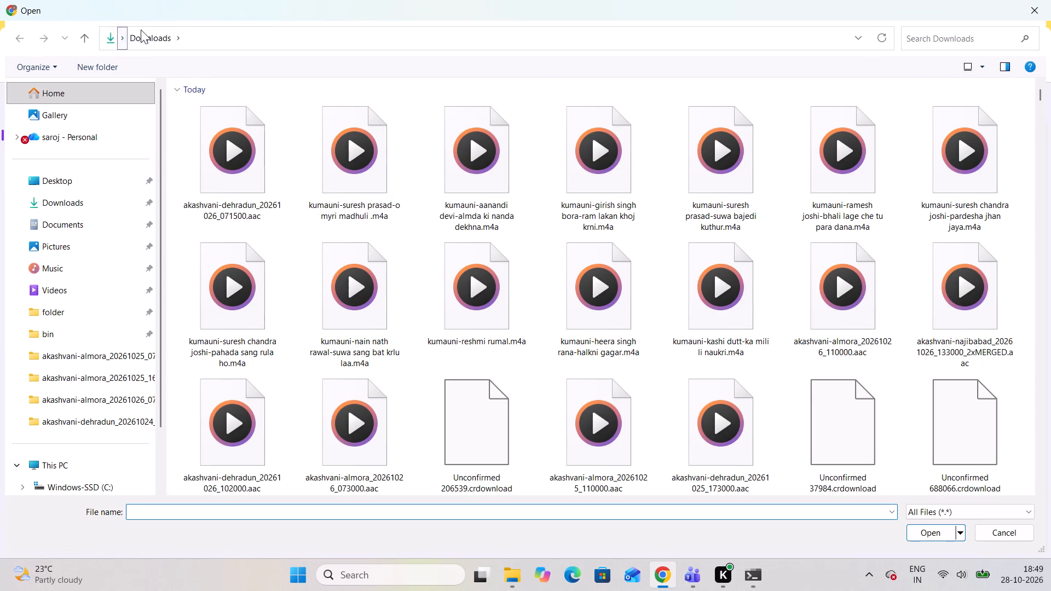
click(145, 31)
double_click(145, 31)
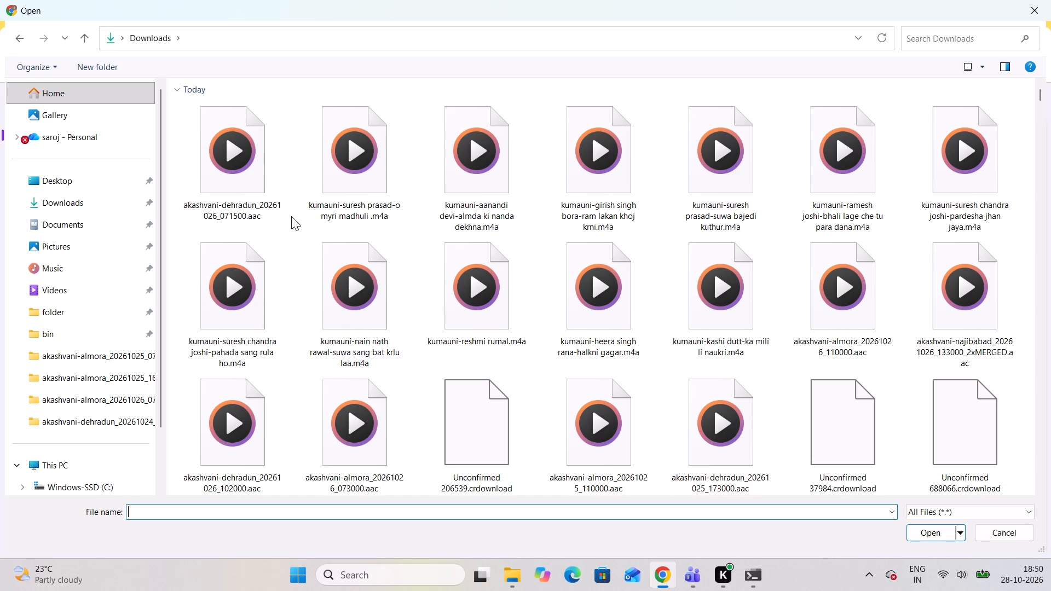
click(251, 201)
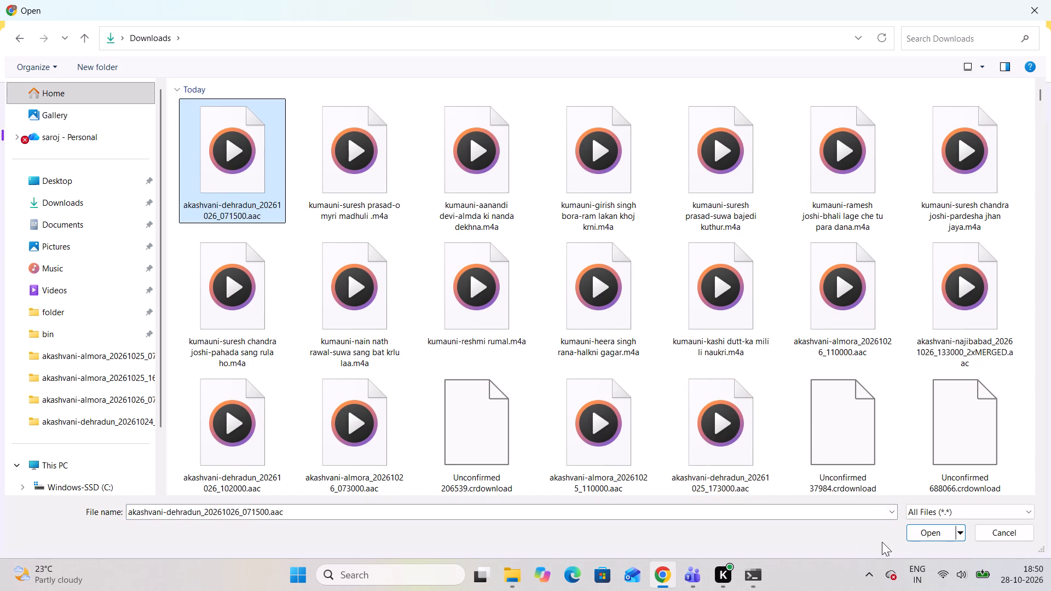
click(921, 532)
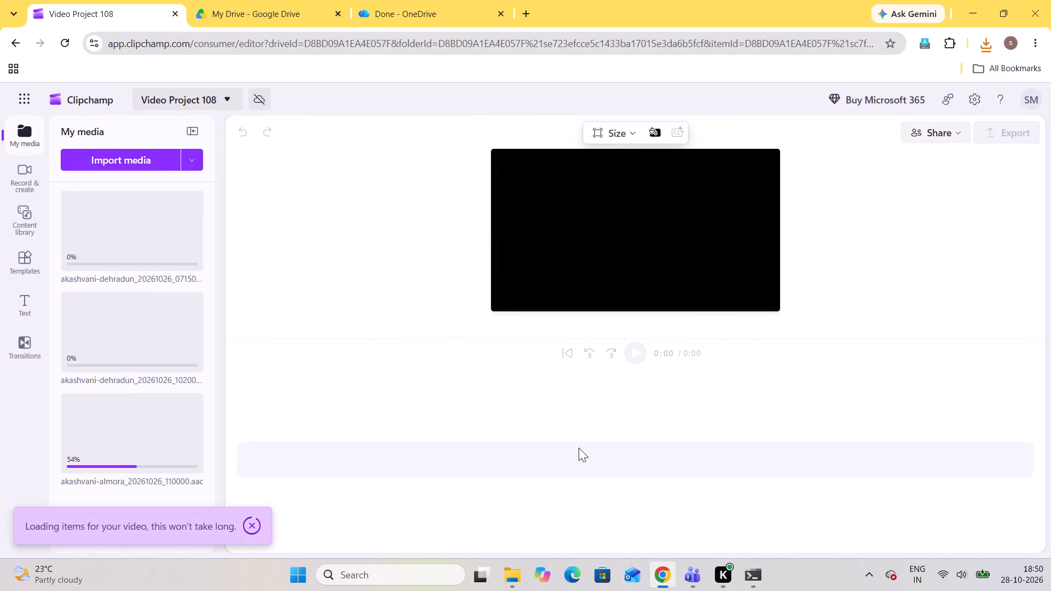